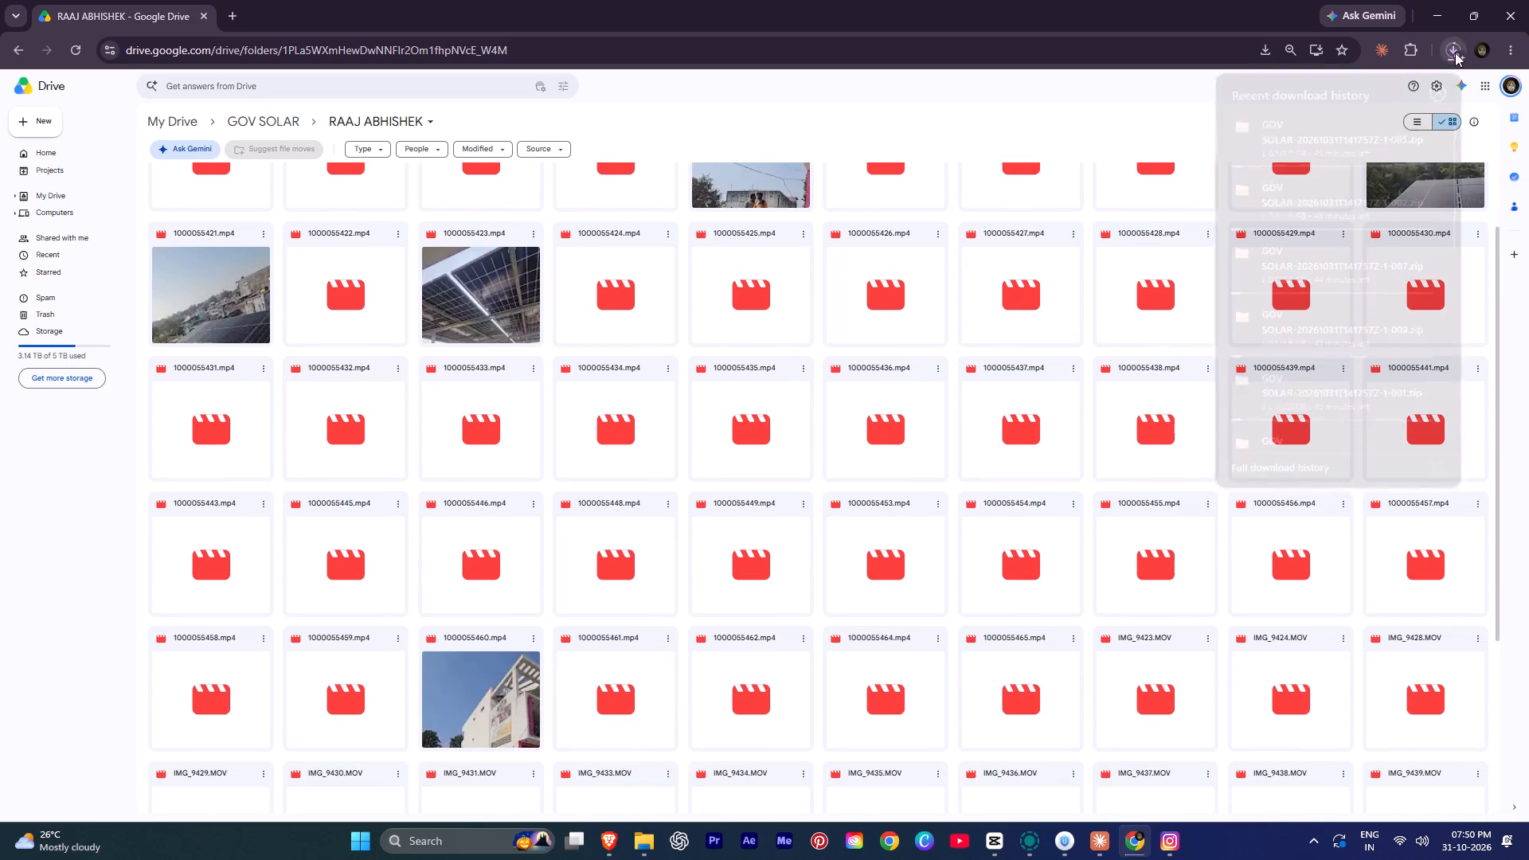
{"action": "scroll", "coordinate": [1281, 295], "scroll_direction": "down", "scroll_amount": 13}
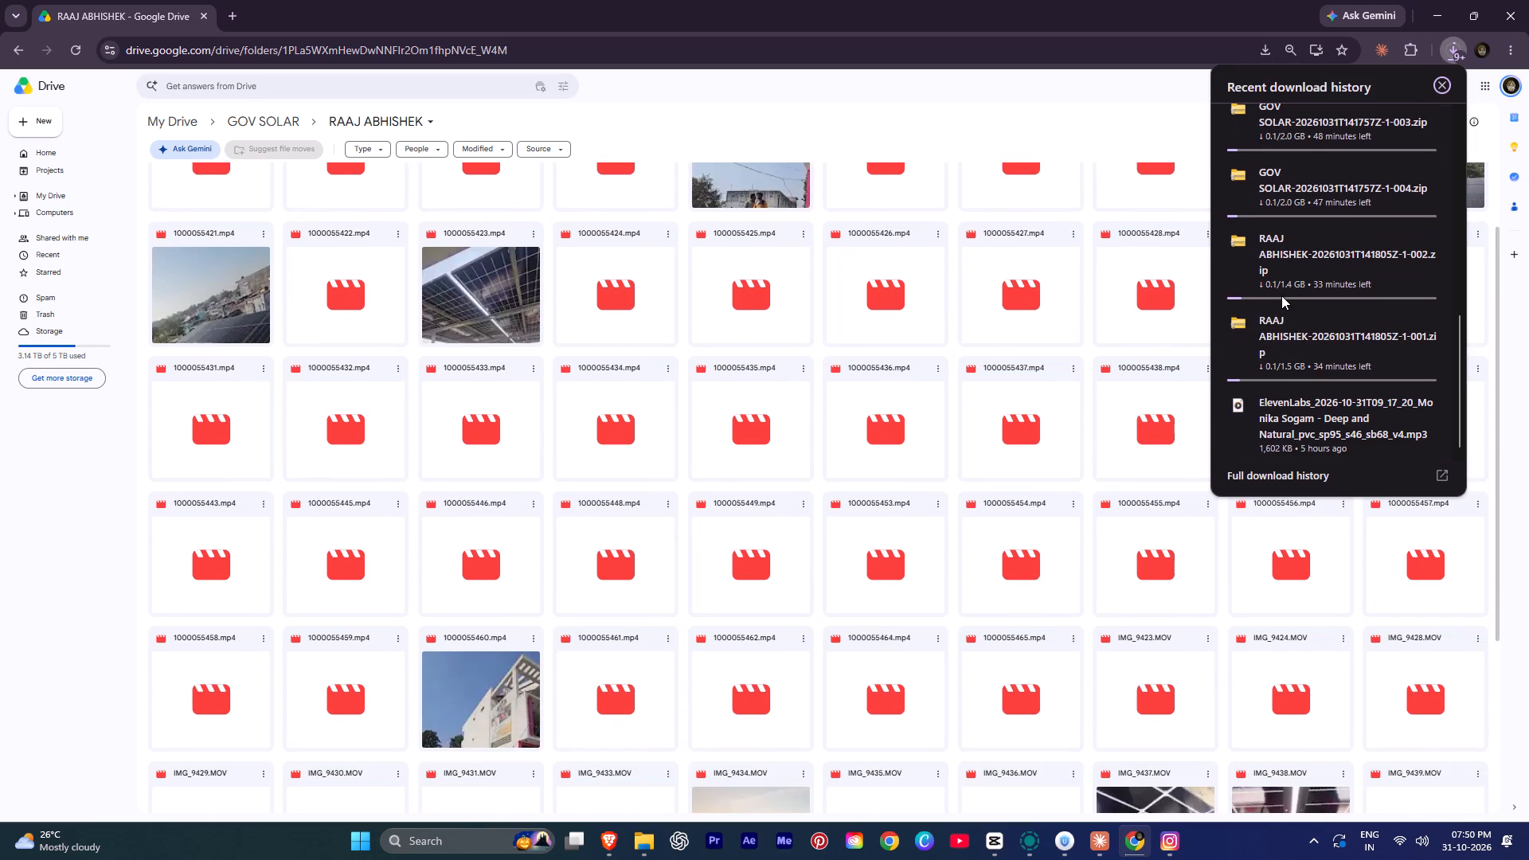
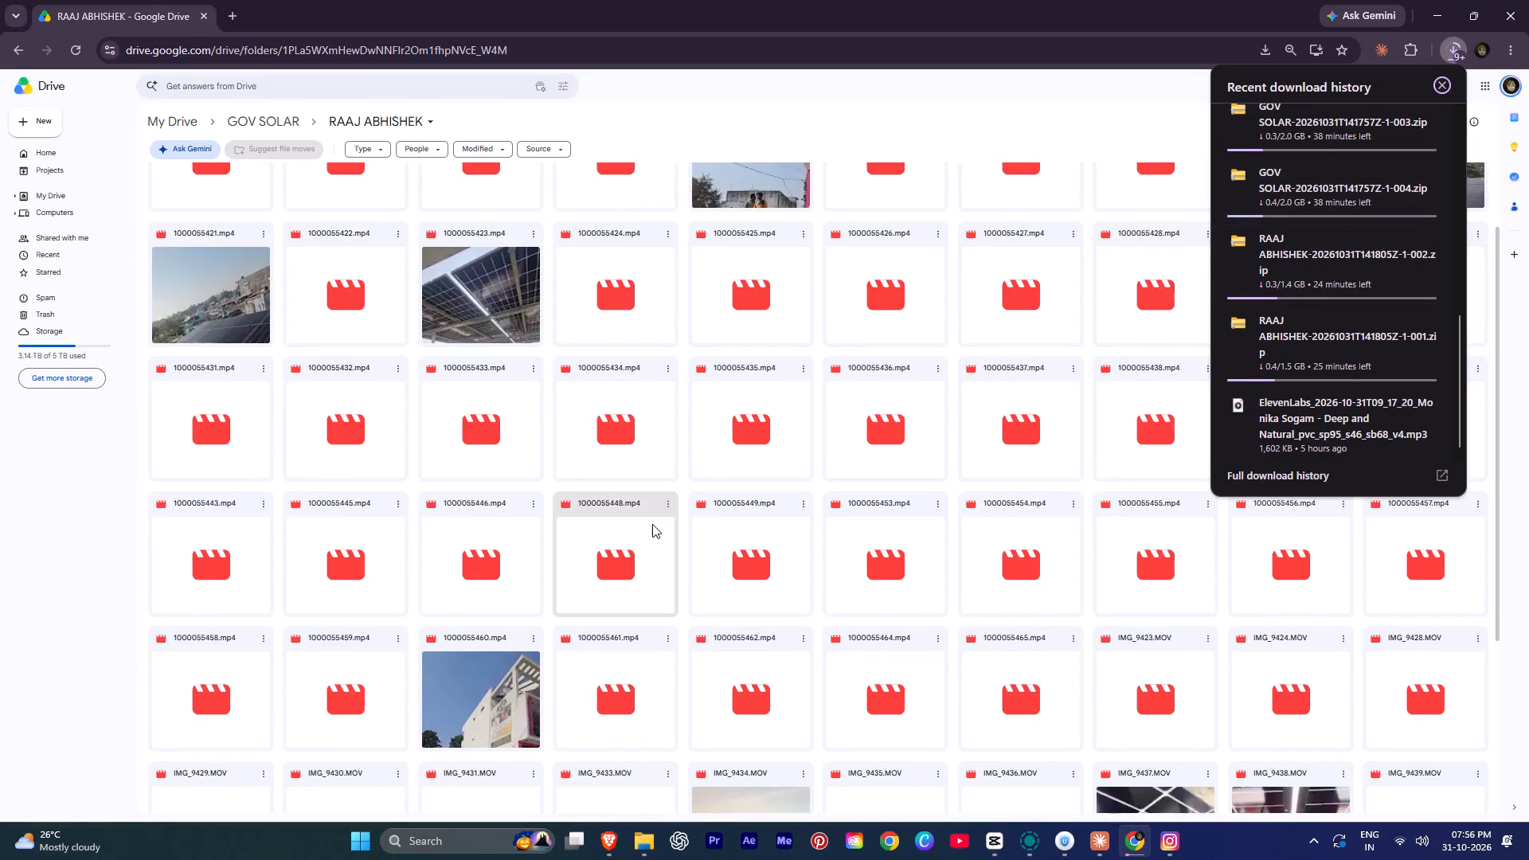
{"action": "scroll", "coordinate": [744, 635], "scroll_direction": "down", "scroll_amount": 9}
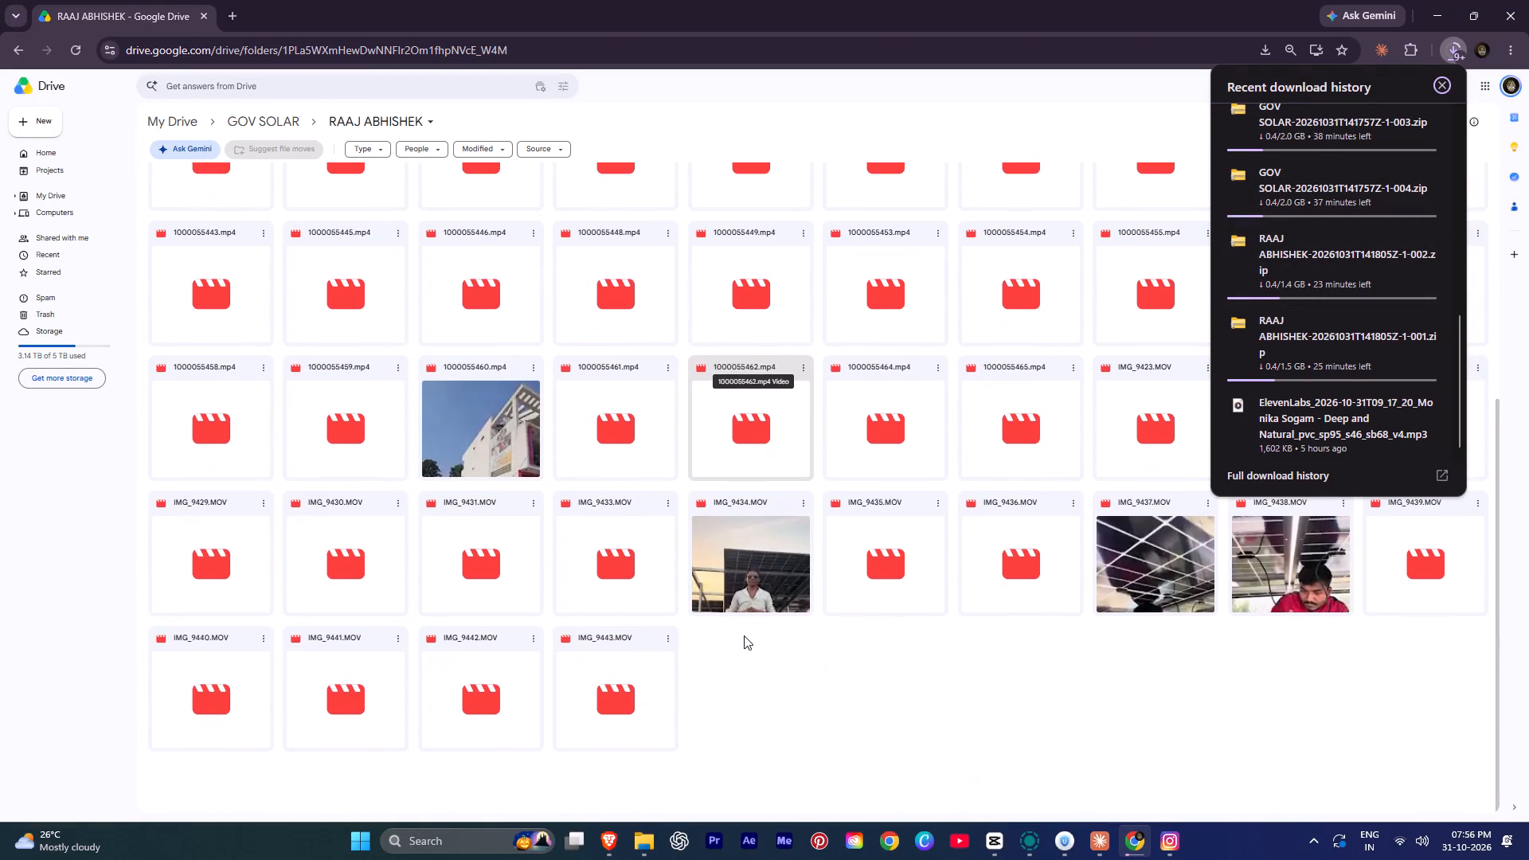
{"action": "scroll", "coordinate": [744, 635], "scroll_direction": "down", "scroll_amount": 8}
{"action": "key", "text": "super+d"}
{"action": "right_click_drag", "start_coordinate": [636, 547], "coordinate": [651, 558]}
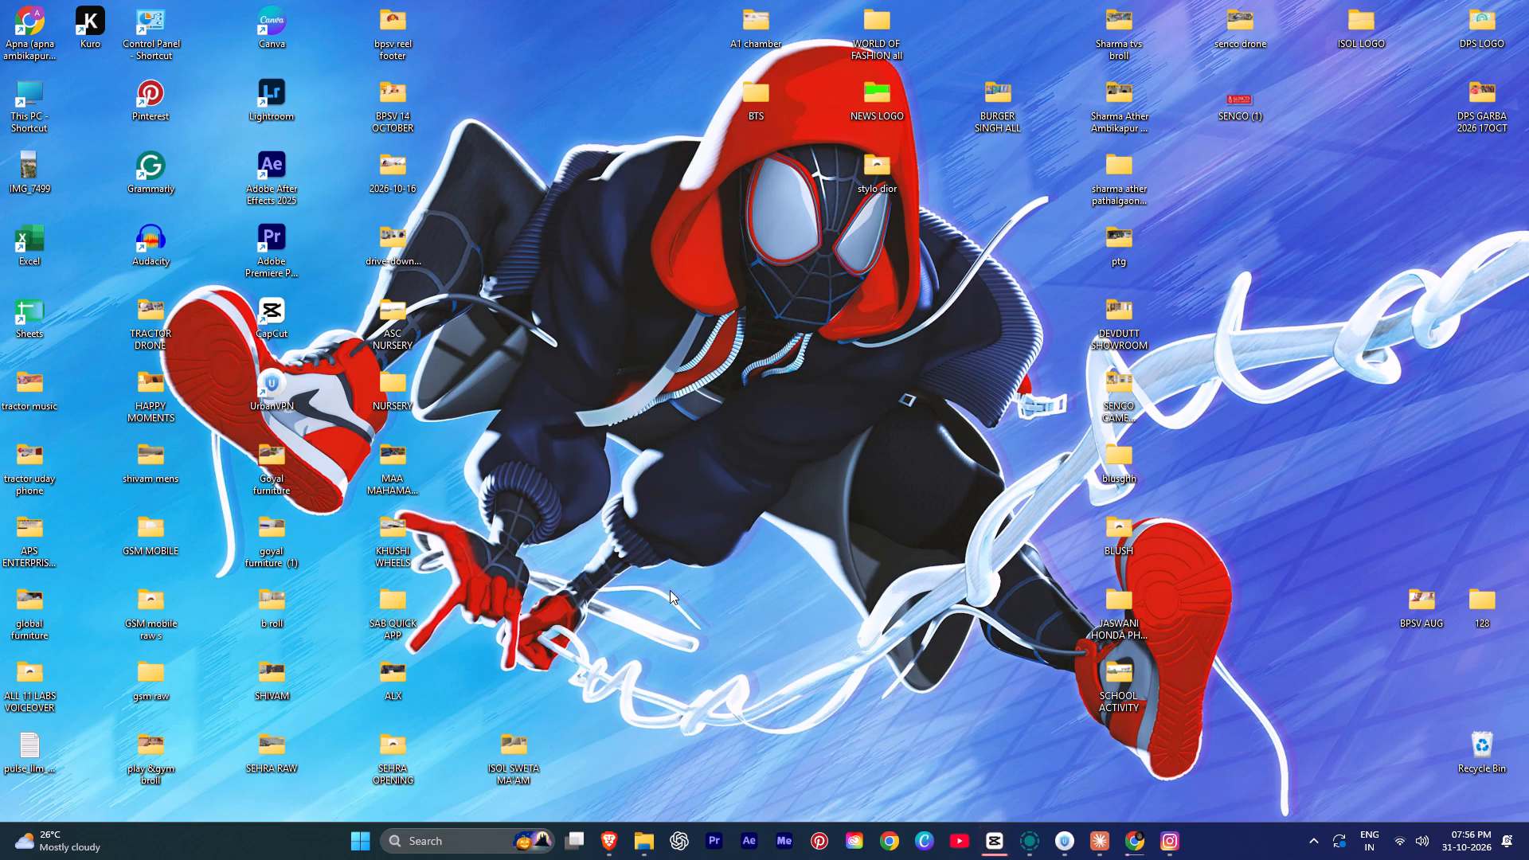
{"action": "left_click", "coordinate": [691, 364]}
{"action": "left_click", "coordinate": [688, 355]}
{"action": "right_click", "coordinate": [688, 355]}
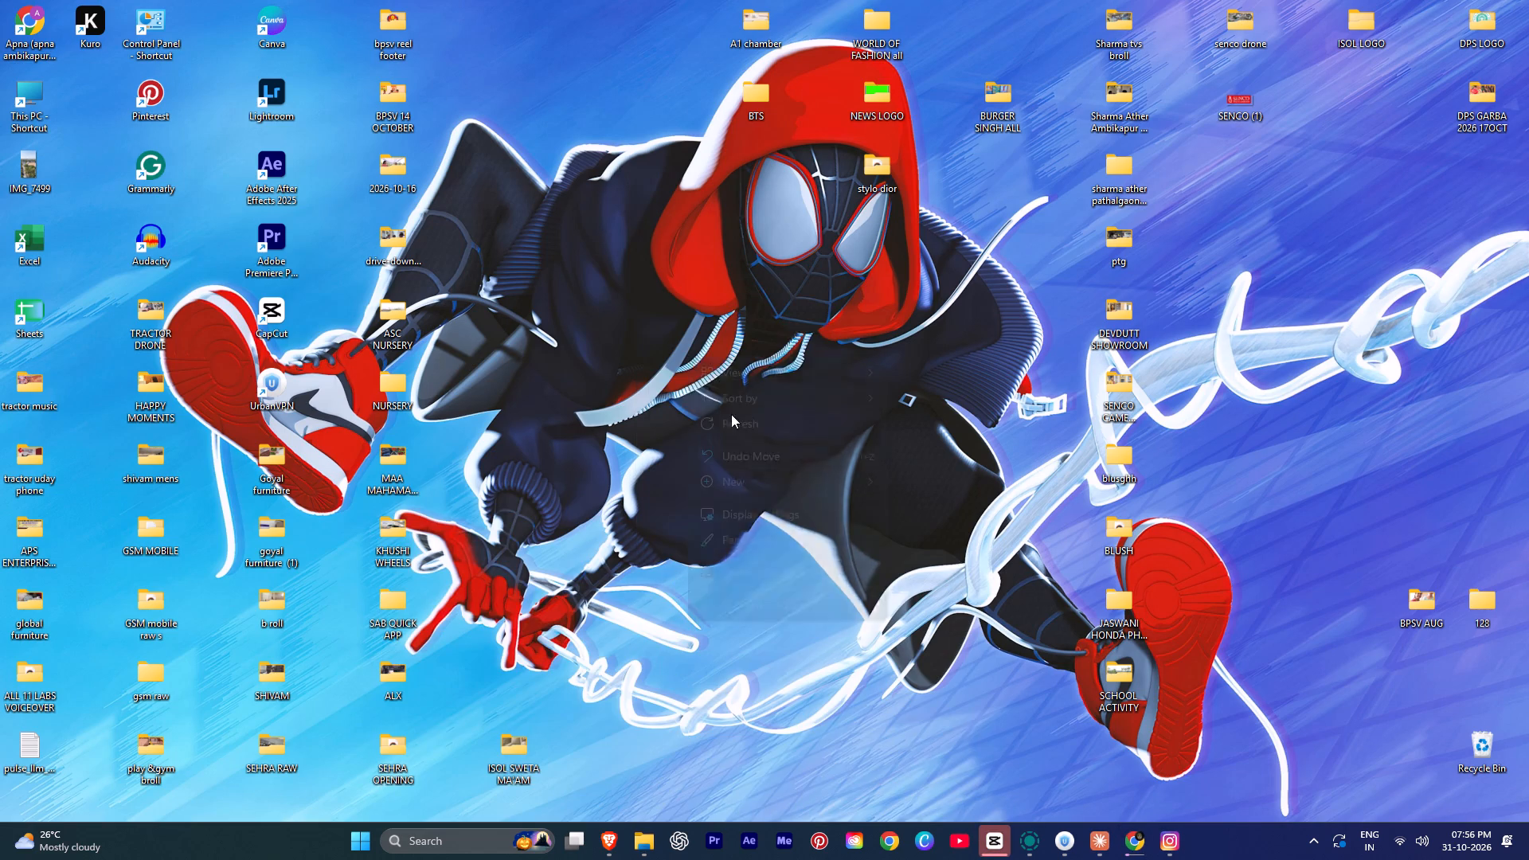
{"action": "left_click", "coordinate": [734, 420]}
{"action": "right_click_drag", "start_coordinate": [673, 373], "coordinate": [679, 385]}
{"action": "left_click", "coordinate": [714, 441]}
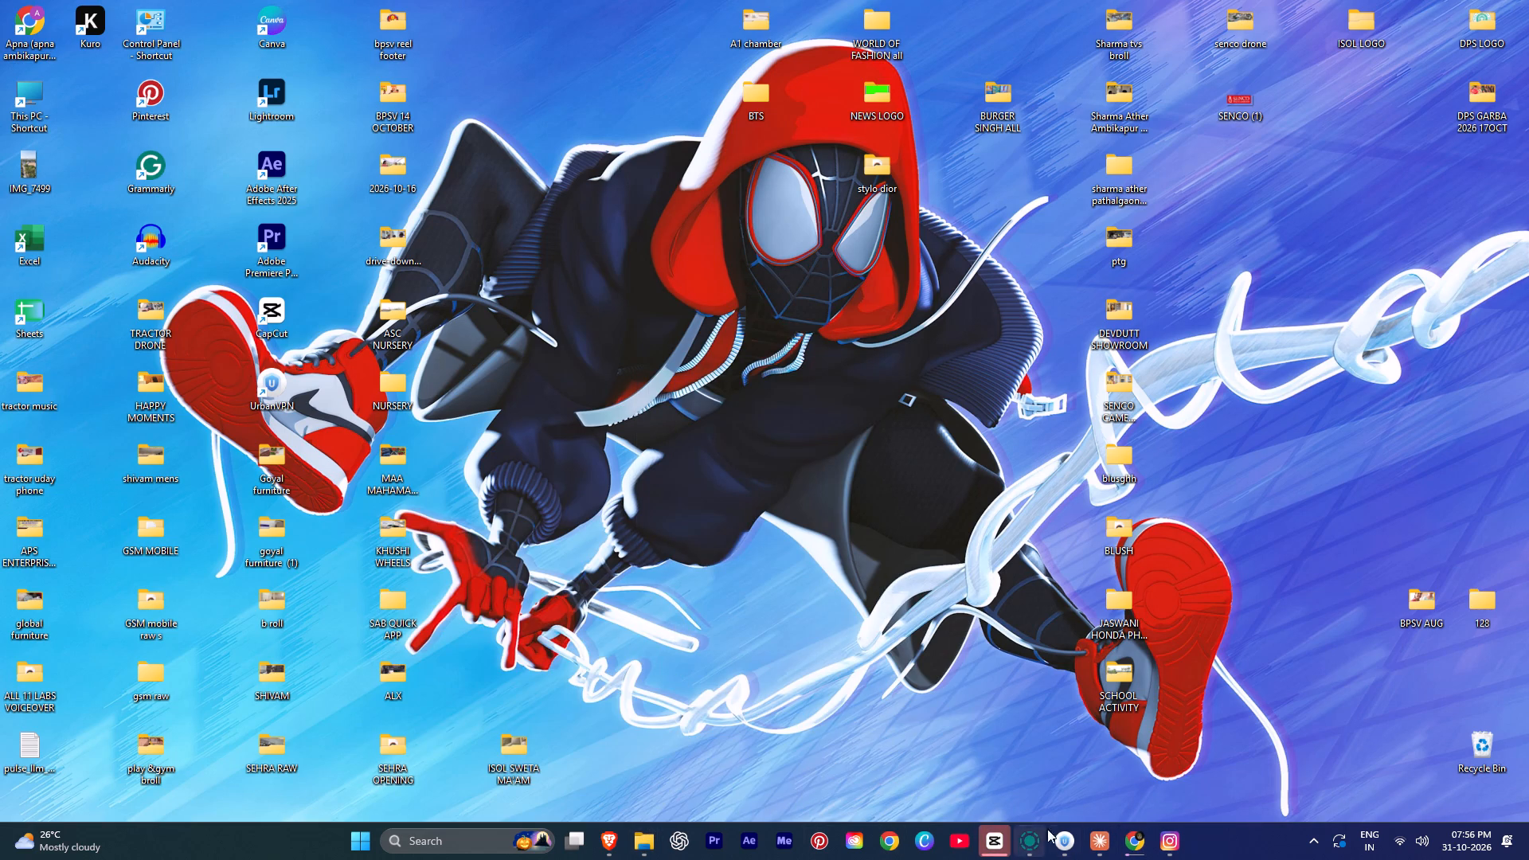
Switch to CapCut and review the opening seconds of project 1031 from the timeline start, including its sound-effect tracks.
{"action": "left_click", "coordinate": [993, 835]}
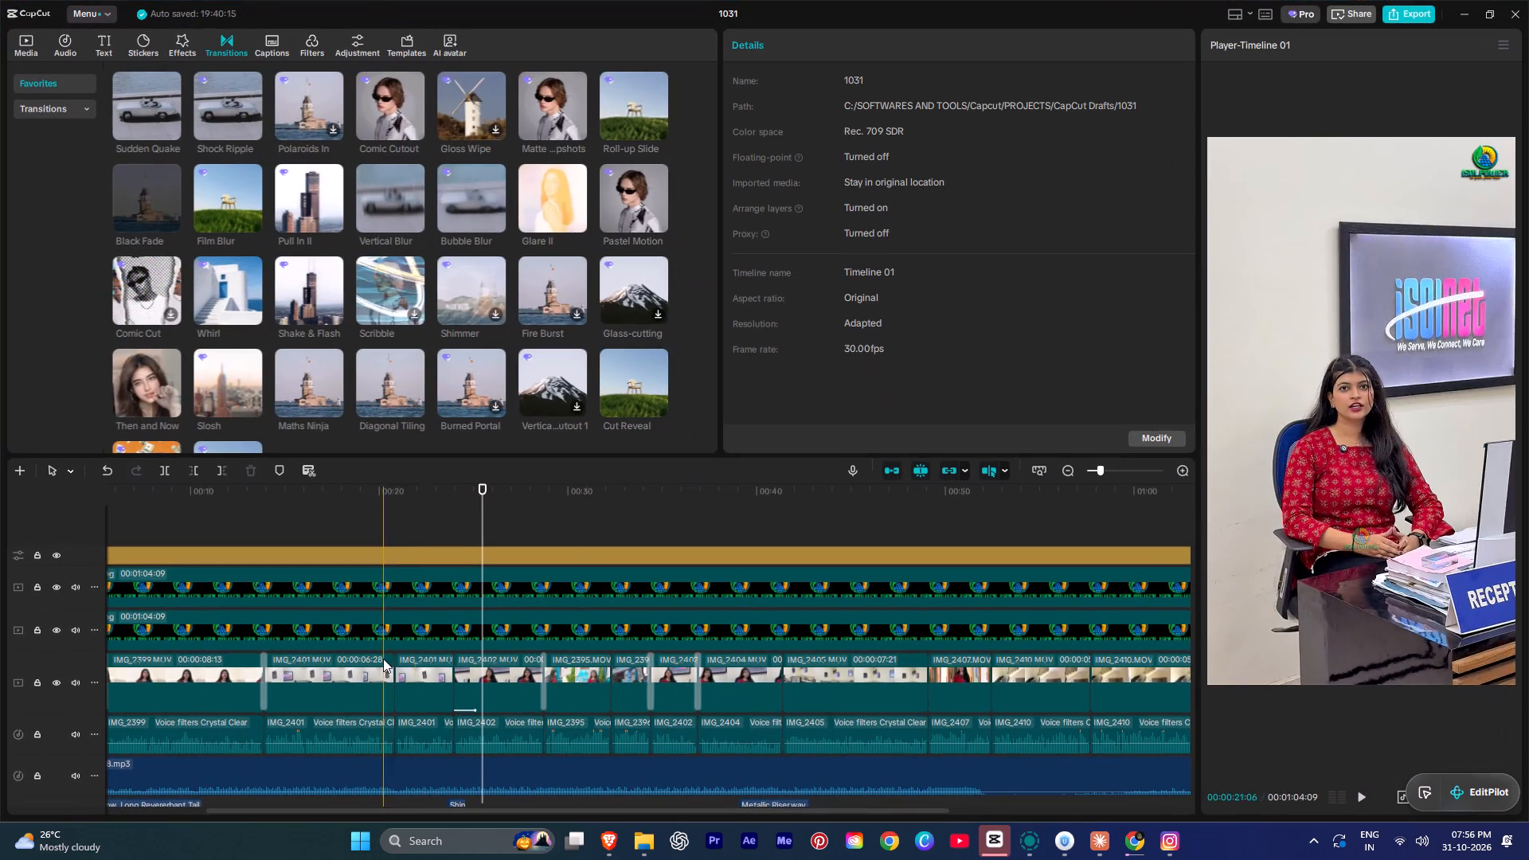
{"action": "left_click_drag", "start_coordinate": [482, 526], "coordinate": [0, 541]}
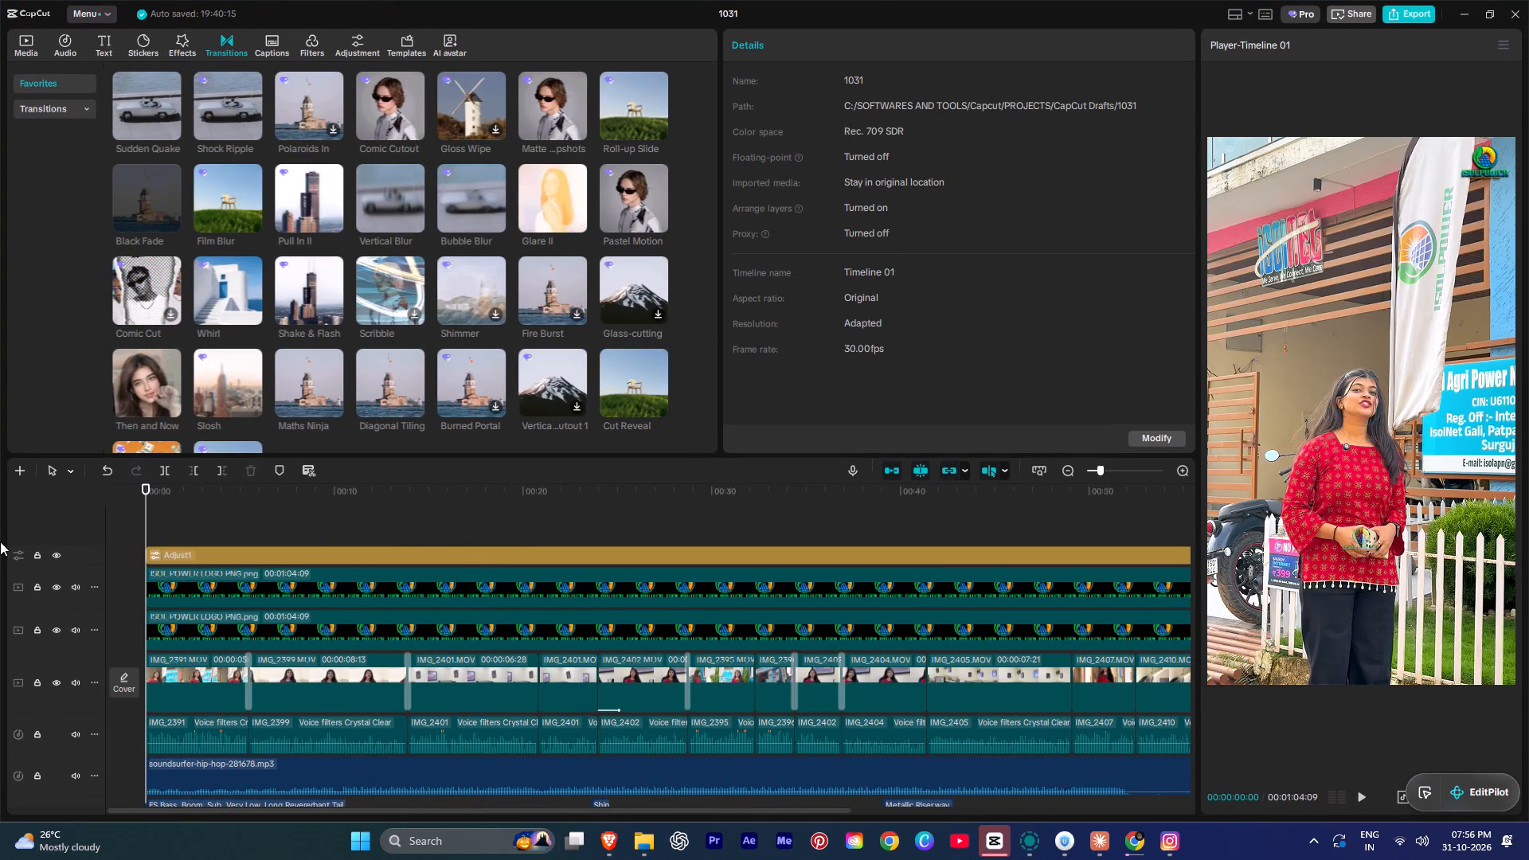
{"action": "key", "text": "space"}
{"action": "scroll", "coordinate": [174, 601], "scroll_direction": "down", "scroll_amount": 5}
{"action": "key", "text": "space"}
{"action": "scroll", "coordinate": [197, 654], "scroll_direction": "up", "scroll_amount": 8}
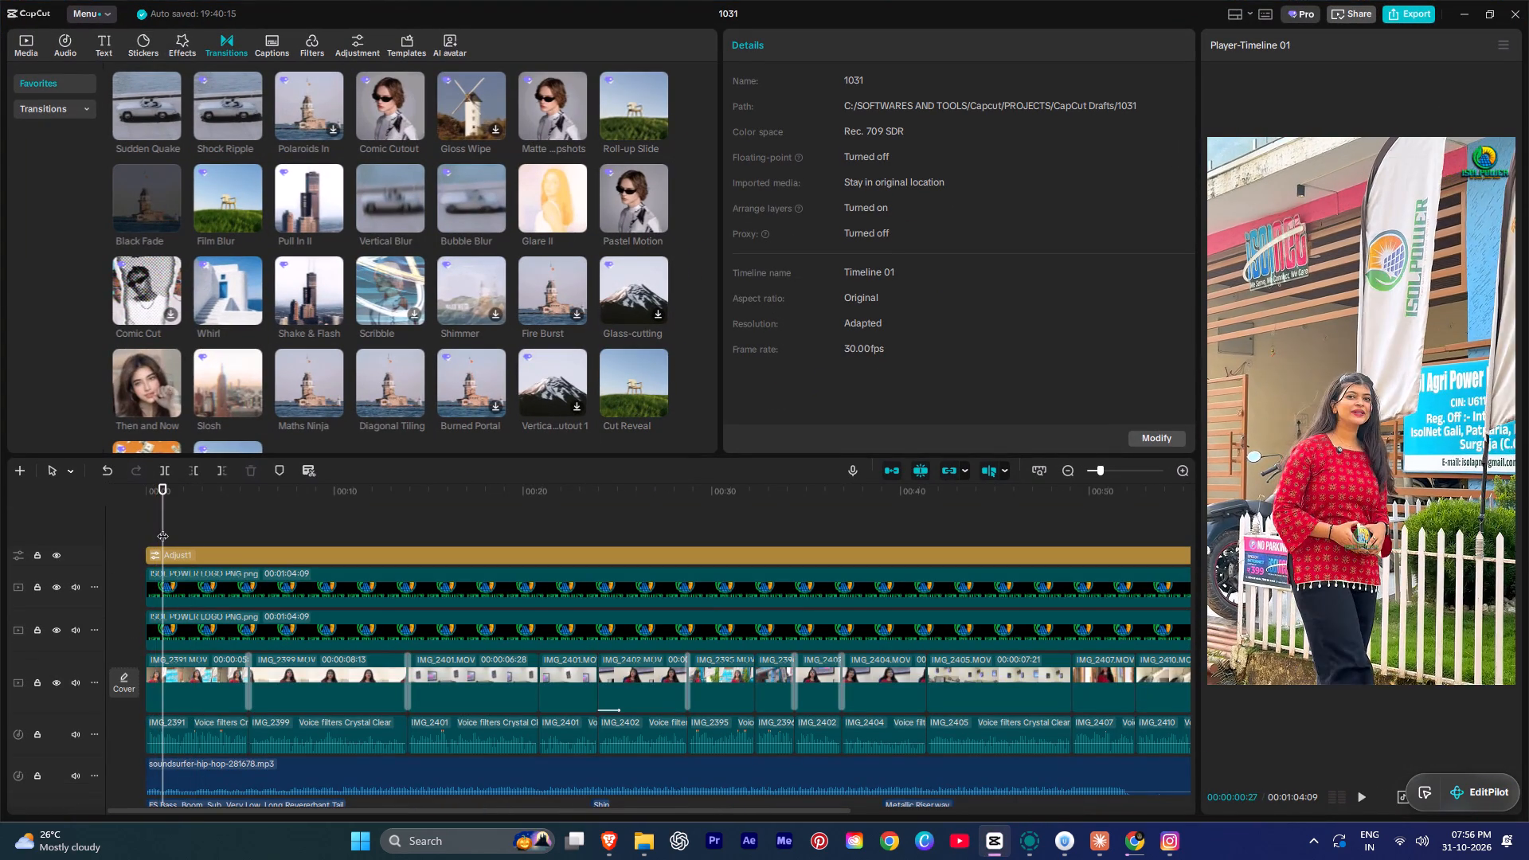
{"action": "left_click_drag", "start_coordinate": [162, 528], "coordinate": [29, 528]}
{"action": "scroll", "coordinate": [197, 577], "scroll_direction": "down", "scroll_amount": 5}
{"action": "scroll", "coordinate": [232, 650], "scroll_direction": "up", "scroll_amount": 3}
{"action": "scroll", "coordinate": [232, 650], "scroll_direction": "down", "scroll_amount": 1}
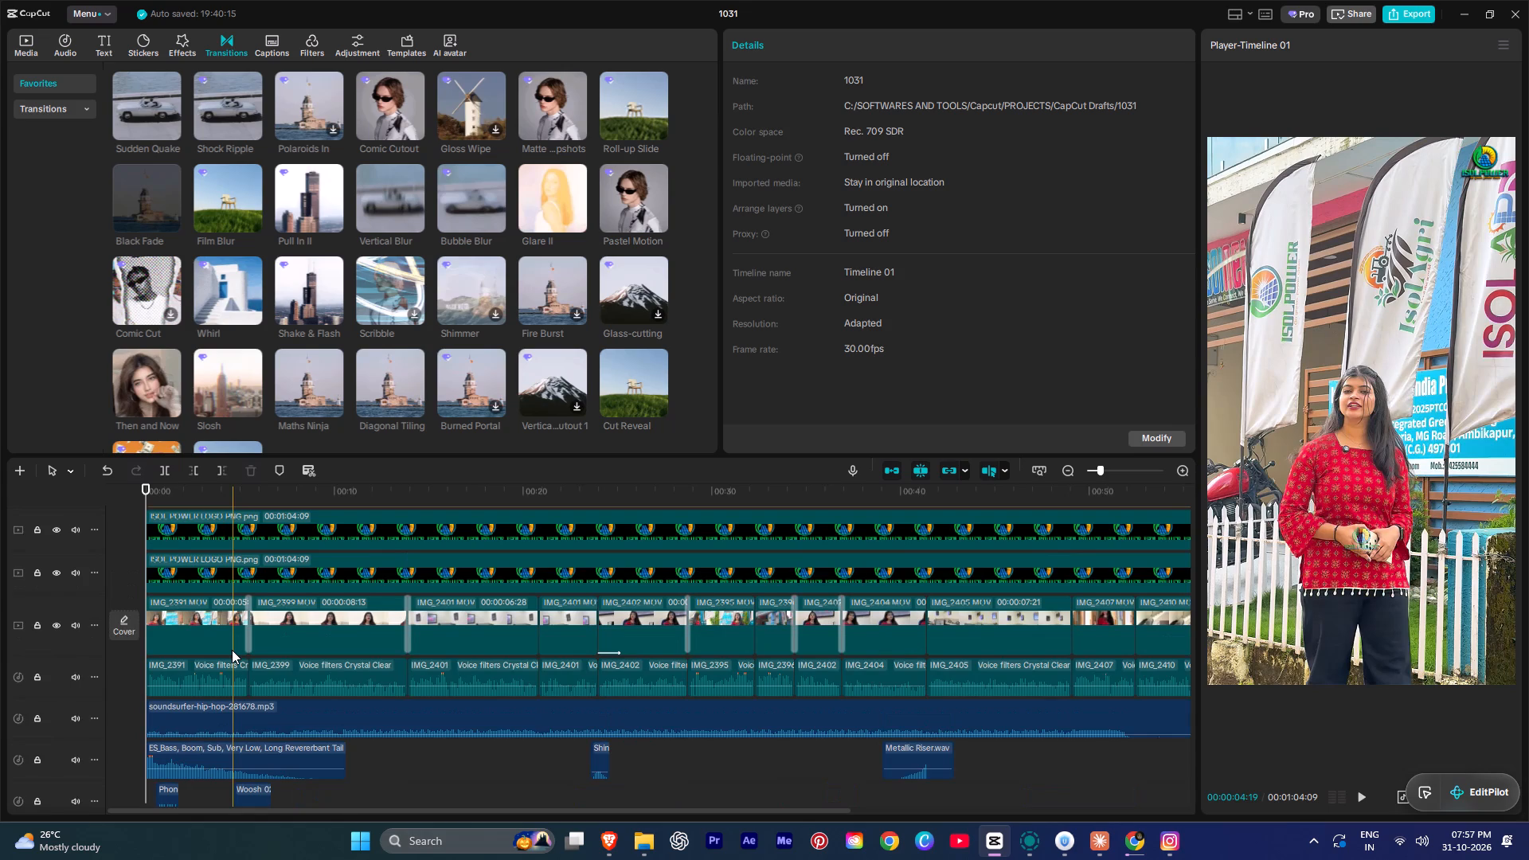
{"action": "scroll", "coordinate": [232, 650], "scroll_direction": "up", "scroll_amount": 7}
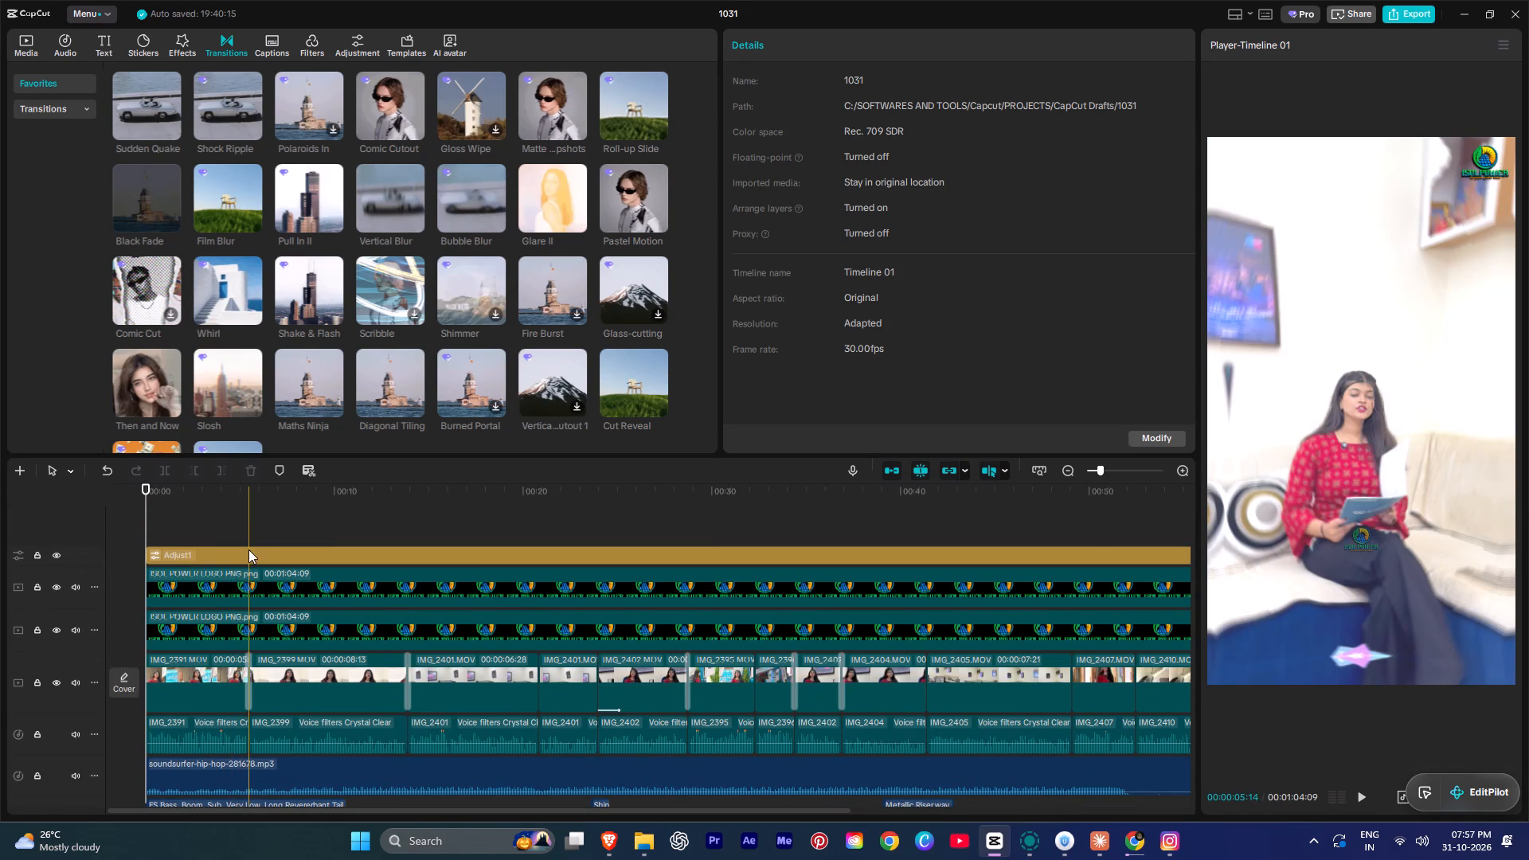
Add a default text clip at the very start of the timeline, on its own track above the adjustment layer.
{"action": "left_click", "coordinate": [248, 530]}
{"action": "left_click", "coordinate": [102, 41]}
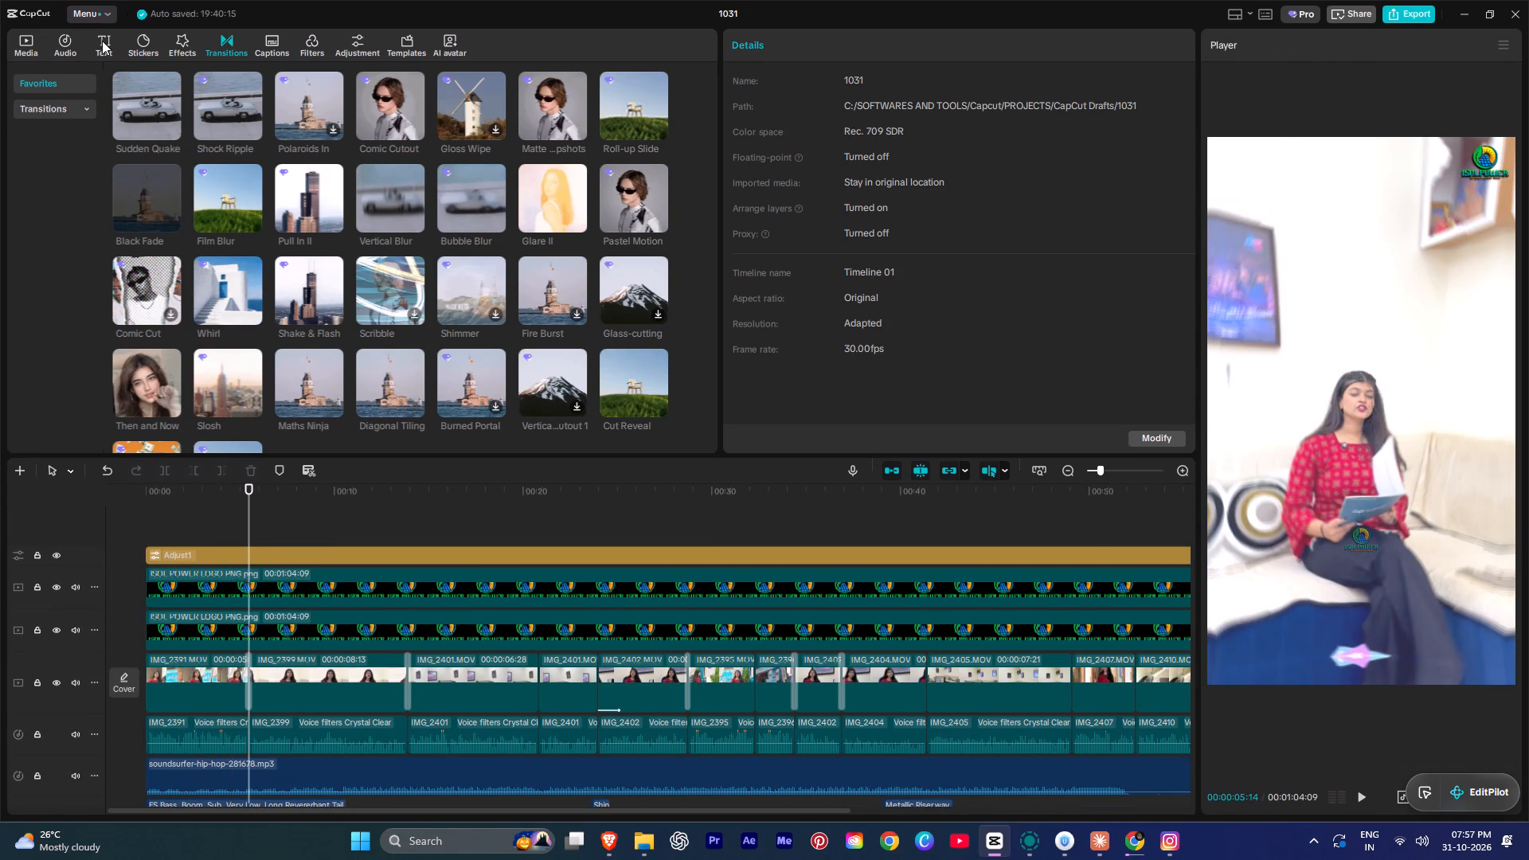
{"action": "left_click_drag", "start_coordinate": [146, 100], "coordinate": [92, 548]}
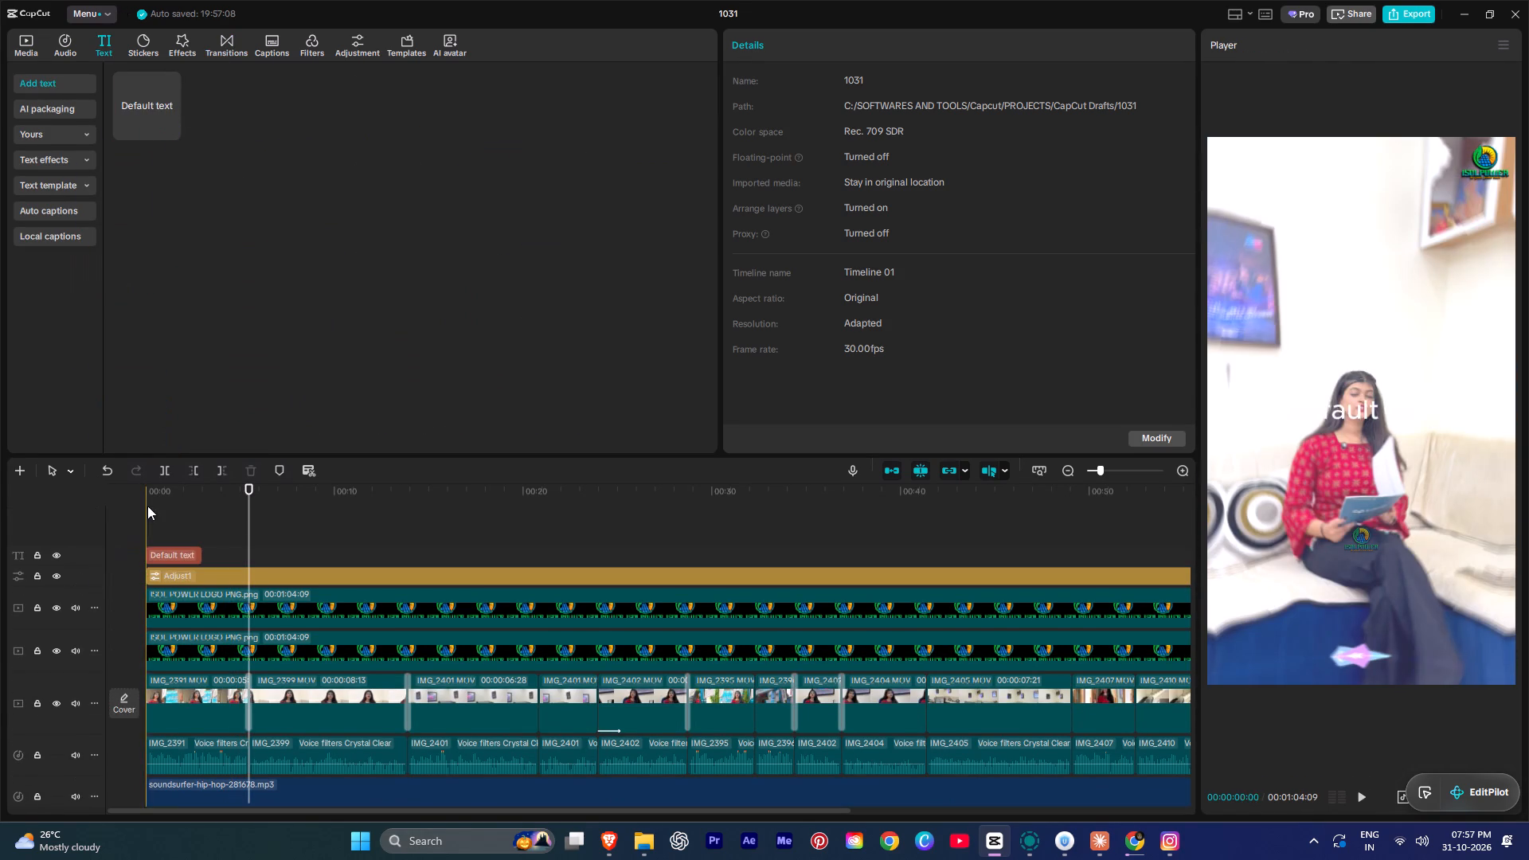
Preview the opening clip and trim the end of the default text clip to 00:00:02:25.
{"action": "key", "text": "space"}
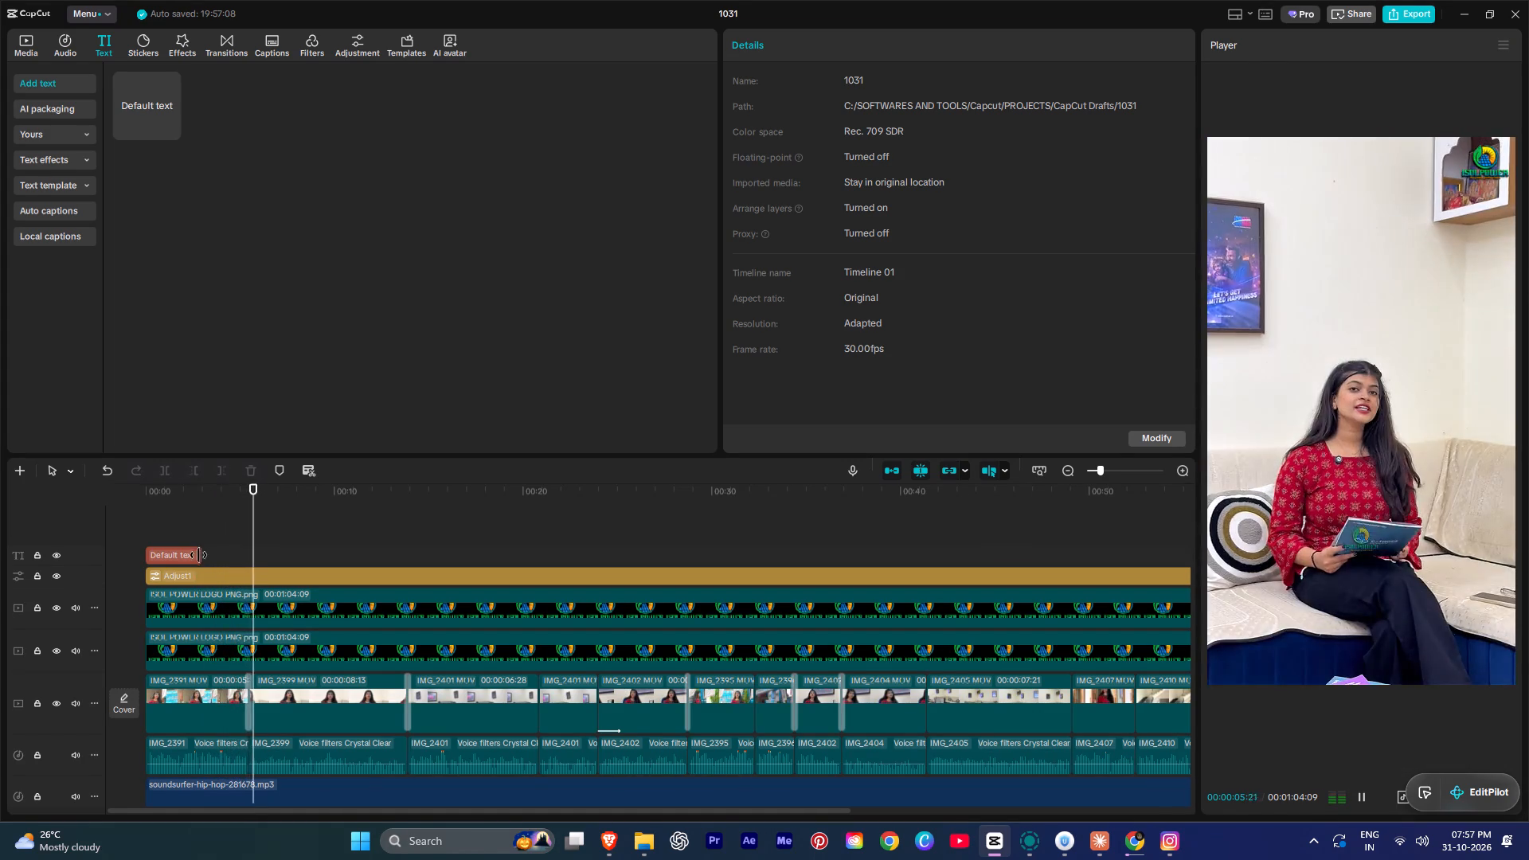
{"action": "key", "text": "space"}
{"action": "key", "text": "space"}
{"action": "scroll", "coordinate": [197, 592], "scroll_direction": "up", "scroll_amount": 3, "text": "ctrl"}
{"action": "scroll", "coordinate": [197, 592], "scroll_direction": "down", "scroll_amount": 1, "text": "ctrl"}
{"action": "scroll", "coordinate": [197, 592], "scroll_direction": "up", "scroll_amount": 1, "text": "ctrl"}
{"action": "scroll", "coordinate": [198, 592], "scroll_direction": "down", "scroll_amount": 1, "text": "ctrl"}
{"action": "scroll", "coordinate": [198, 592], "scroll_direction": "up", "scroll_amount": 3, "text": "ctrl"}
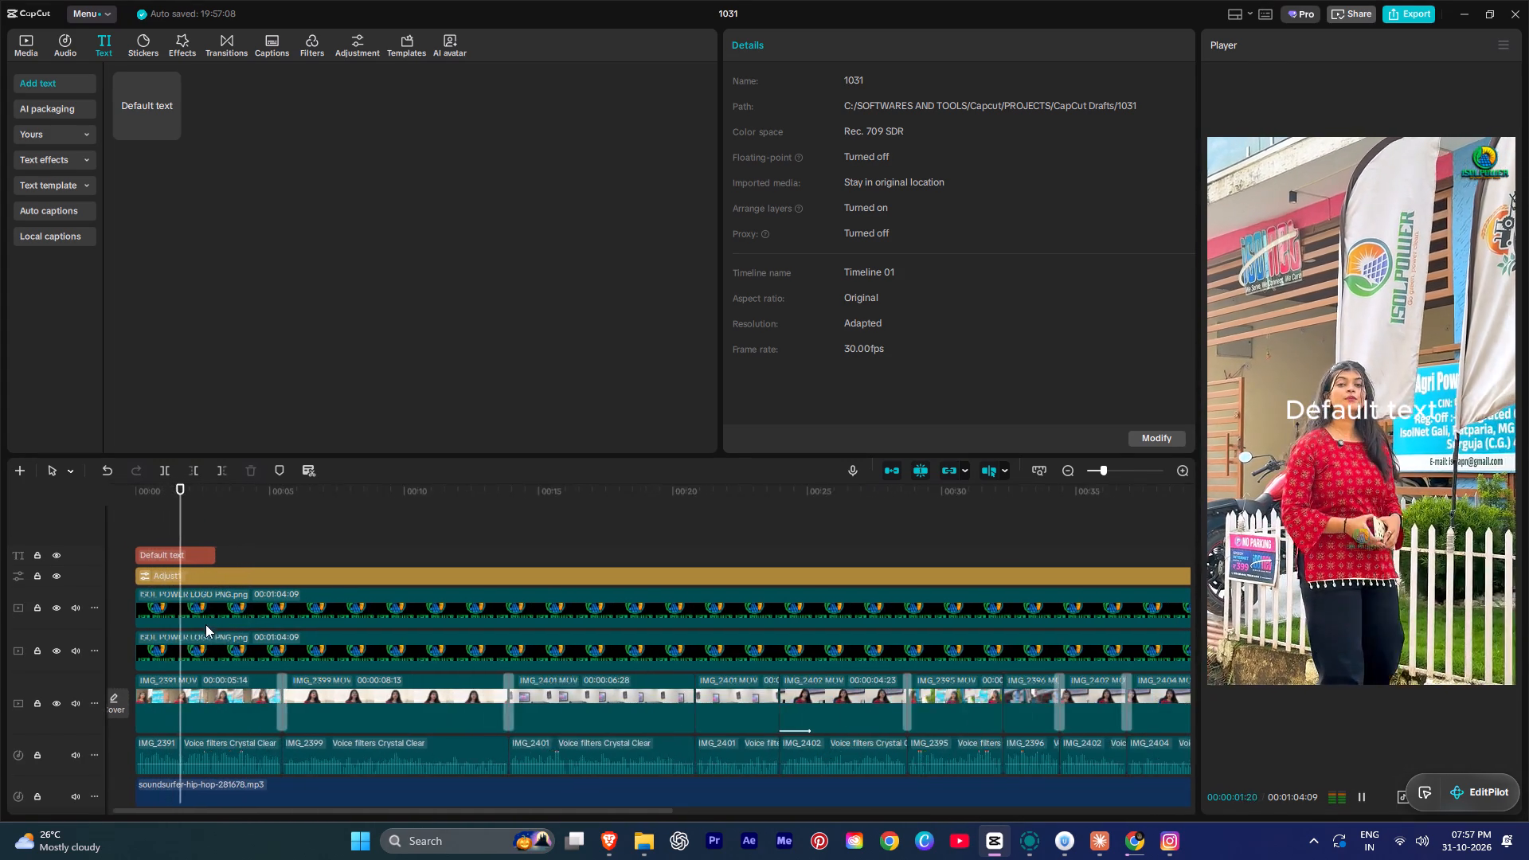
{"action": "scroll", "coordinate": [205, 624], "scroll_direction": "up", "scroll_amount": 4, "text": "ctrl"}
{"action": "scroll", "coordinate": [209, 633], "scroll_direction": "down", "scroll_amount": 2, "text": "ctrl"}
{"action": "scroll", "coordinate": [210, 633], "scroll_direction": "up", "scroll_amount": 1, "text": "ctrl"}
{"action": "scroll", "coordinate": [210, 633], "scroll_direction": "down", "scroll_amount": 1, "text": "ctrl"}
{"action": "scroll", "coordinate": [210, 633], "scroll_direction": "up", "scroll_amount": 4, "text": "ctrl"}
{"action": "key", "text": "space"}
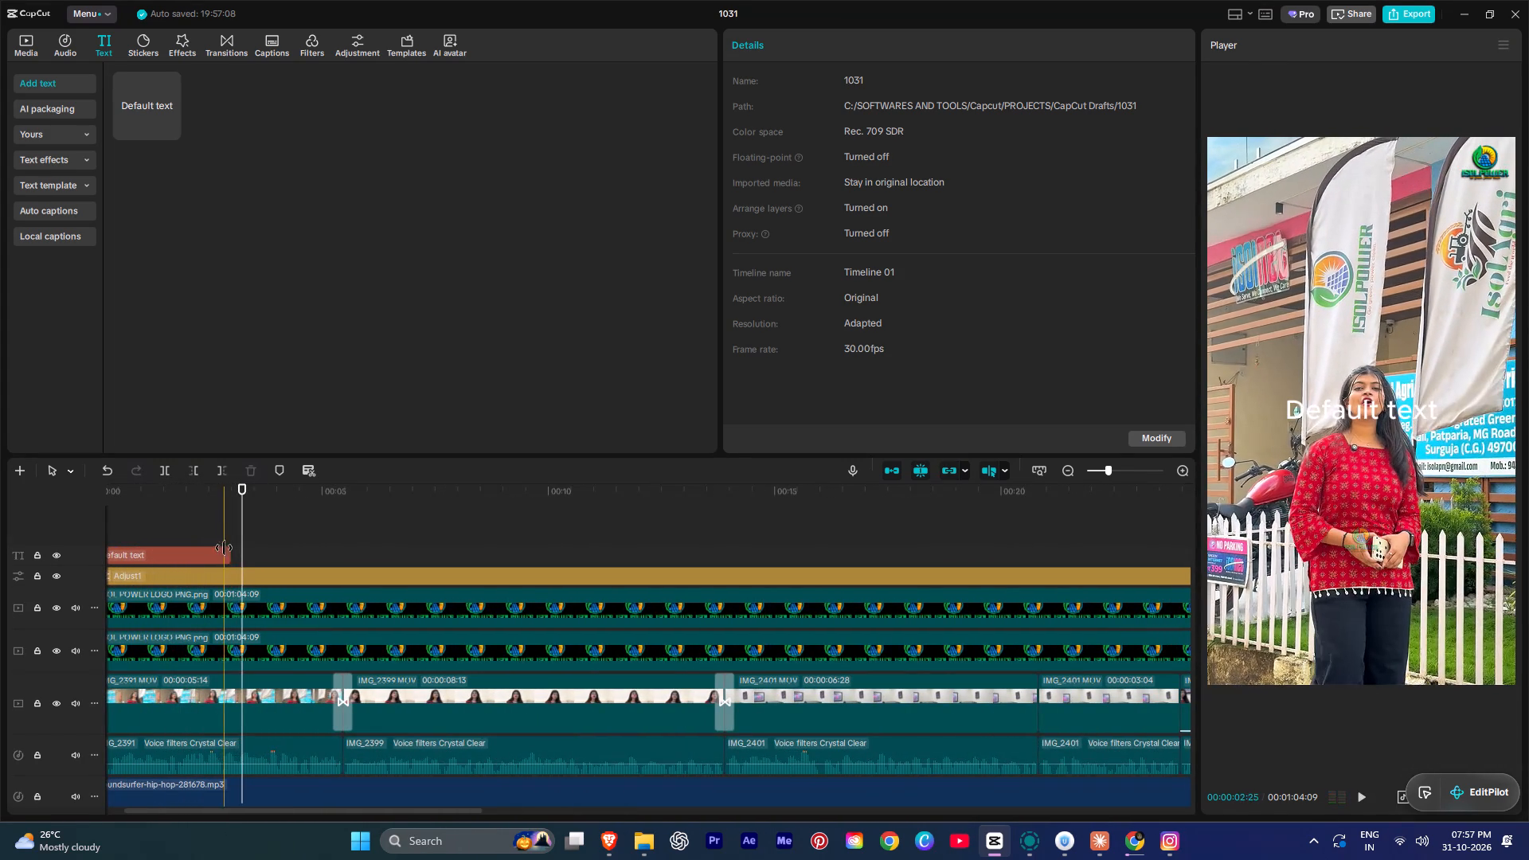
{"action": "left_click", "coordinate": [224, 537]}
{"action": "left_click", "coordinate": [221, 557]}
{"action": "key", "text": "w"}
Look over the timeline's audio tracks and show the imported media at the top-level All folder instead of real state.
{"action": "scroll", "coordinate": [221, 557], "scroll_direction": "down", "scroll_amount": 4}
{"action": "scroll", "coordinate": [221, 557], "scroll_direction": "up", "scroll_amount": 1}
{"action": "scroll", "coordinate": [221, 557], "scroll_direction": "down", "scroll_amount": 4}
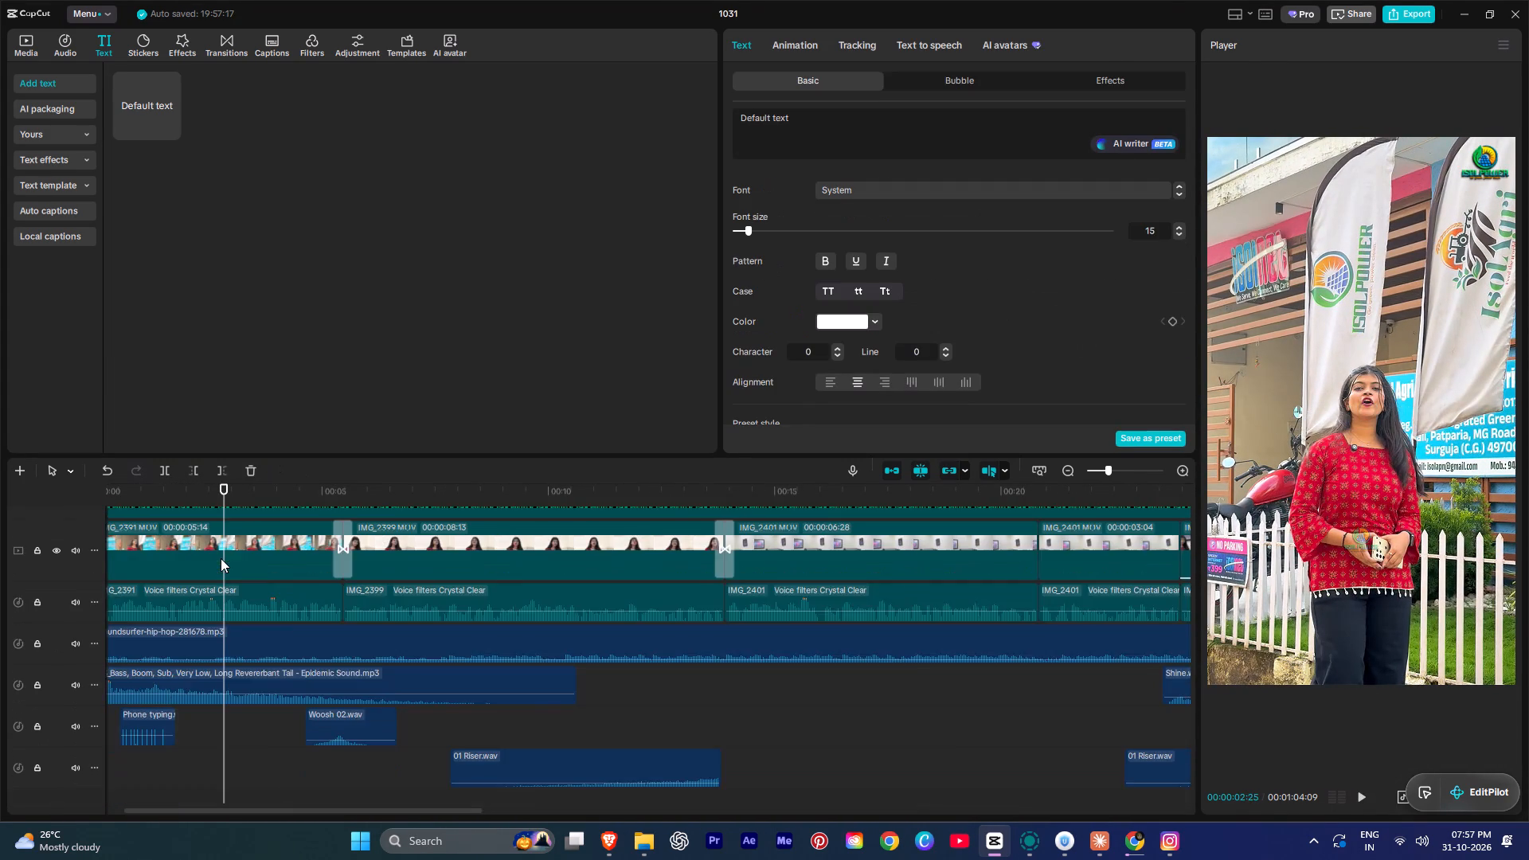
{"action": "scroll", "coordinate": [221, 558], "scroll_direction": "down", "scroll_amount": 6}
{"action": "scroll", "coordinate": [219, 570], "scroll_direction": "up", "scroll_amount": 1, "text": "ctrl"}
{"action": "scroll", "coordinate": [219, 577], "scroll_direction": "down", "scroll_amount": 2, "text": "ctrl"}
{"action": "scroll", "coordinate": [219, 583], "scroll_direction": "up", "scroll_amount": 3, "text": "ctrl"}
{"action": "scroll", "coordinate": [218, 591], "scroll_direction": "down", "scroll_amount": 2, "text": "ctrl"}
{"action": "scroll", "coordinate": [216, 606], "scroll_direction": "up", "scroll_amount": 8, "text": "ctrl"}
{"action": "left_click", "coordinate": [280, 229]}
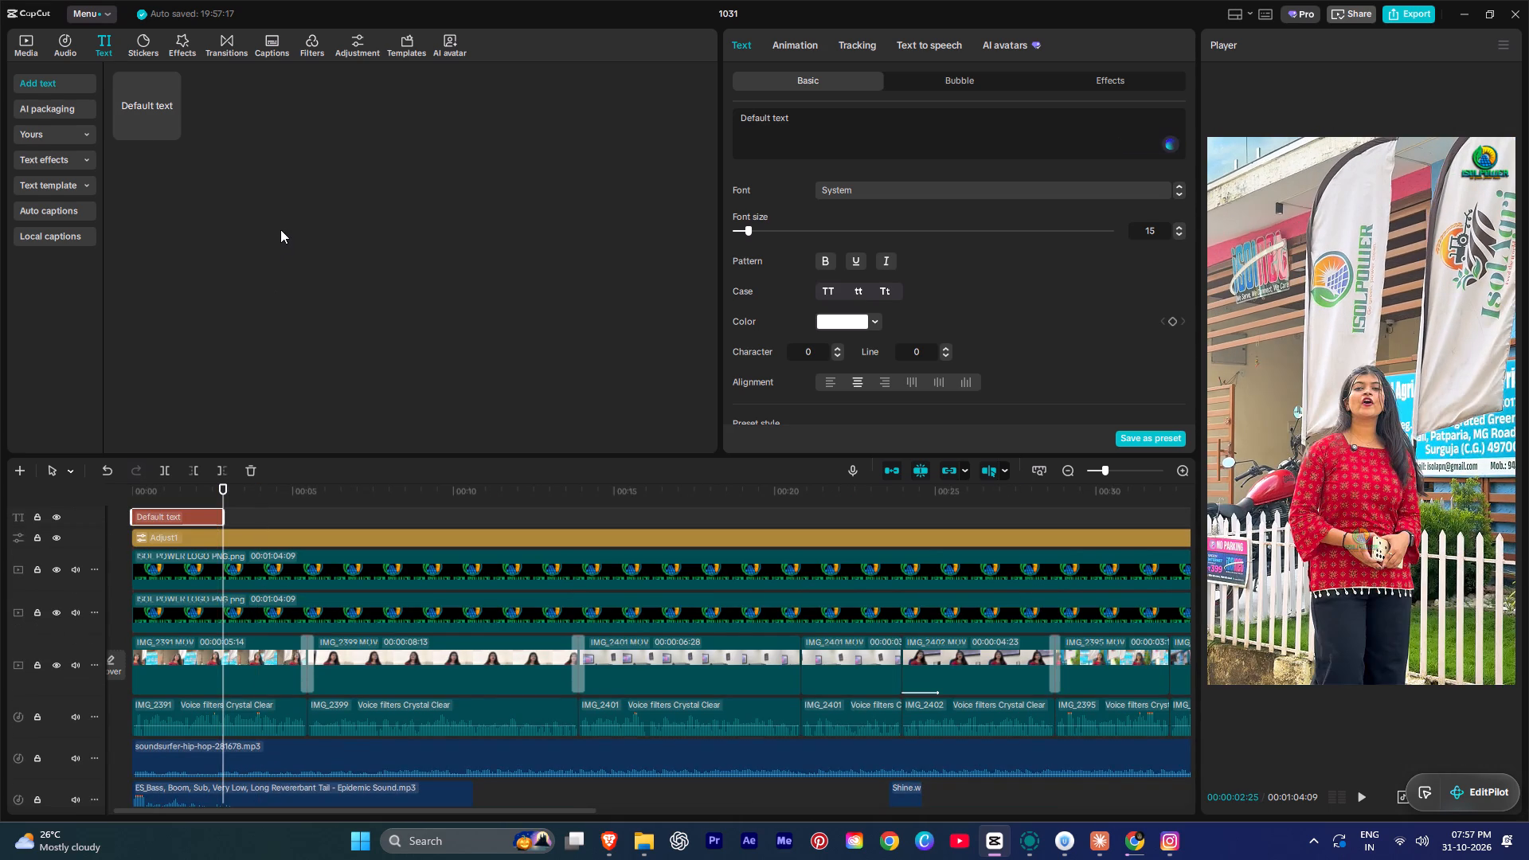
{"action": "left_click", "coordinate": [27, 49]}
{"action": "key", "text": "alt+Tab"}
{"action": "left_click", "coordinate": [301, 338], "text": "alt"}
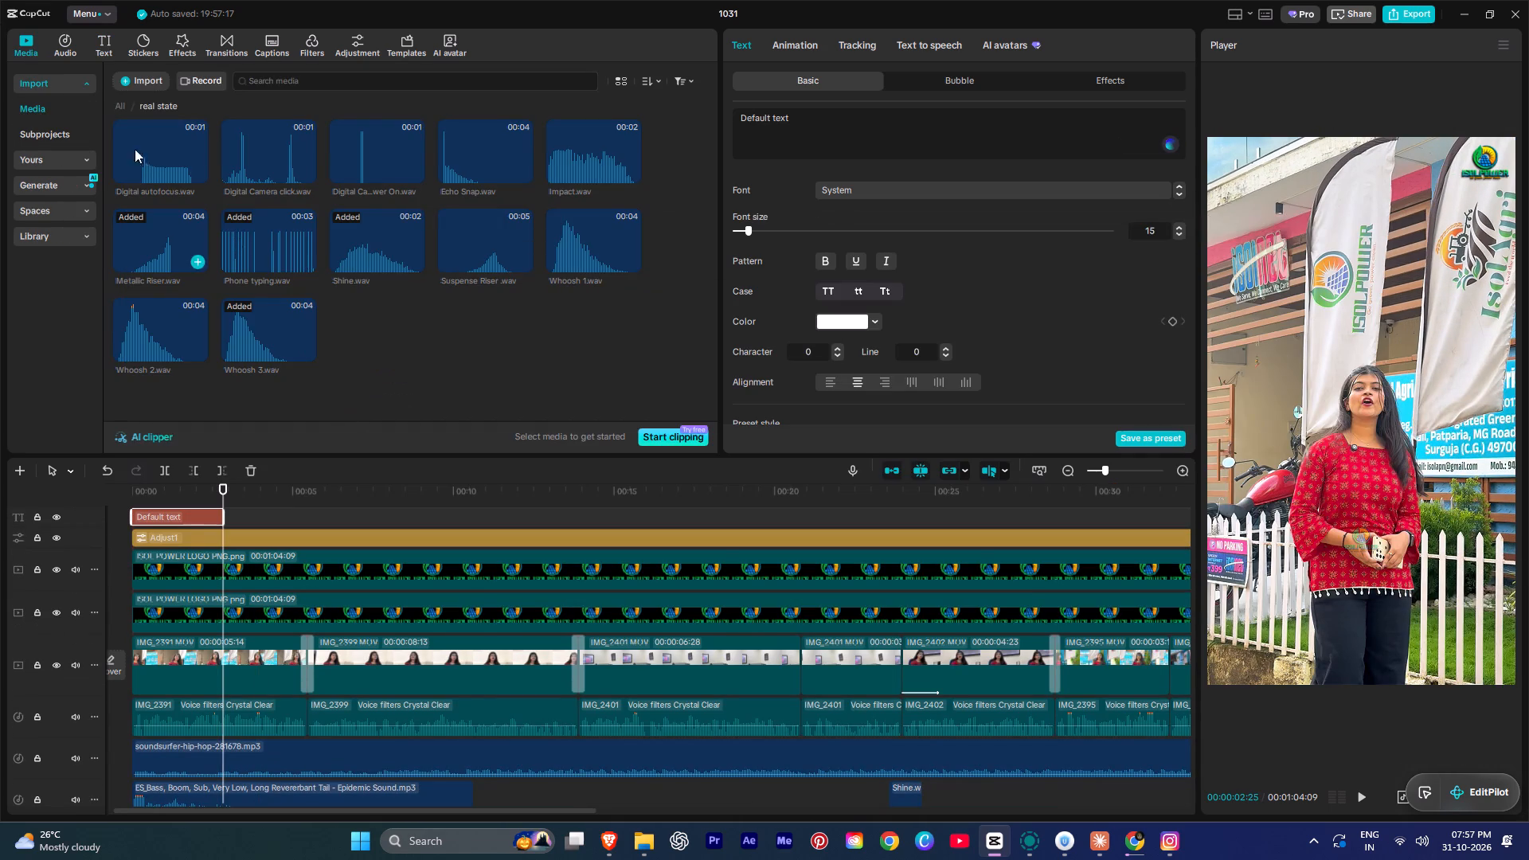
{"action": "left_click", "coordinate": [127, 104]}
{"action": "left_click", "coordinate": [374, 256]}
Switch to the SEHRA RAW window in File Explorer and look through its files.
{"action": "key", "text": "alt+Tab"}
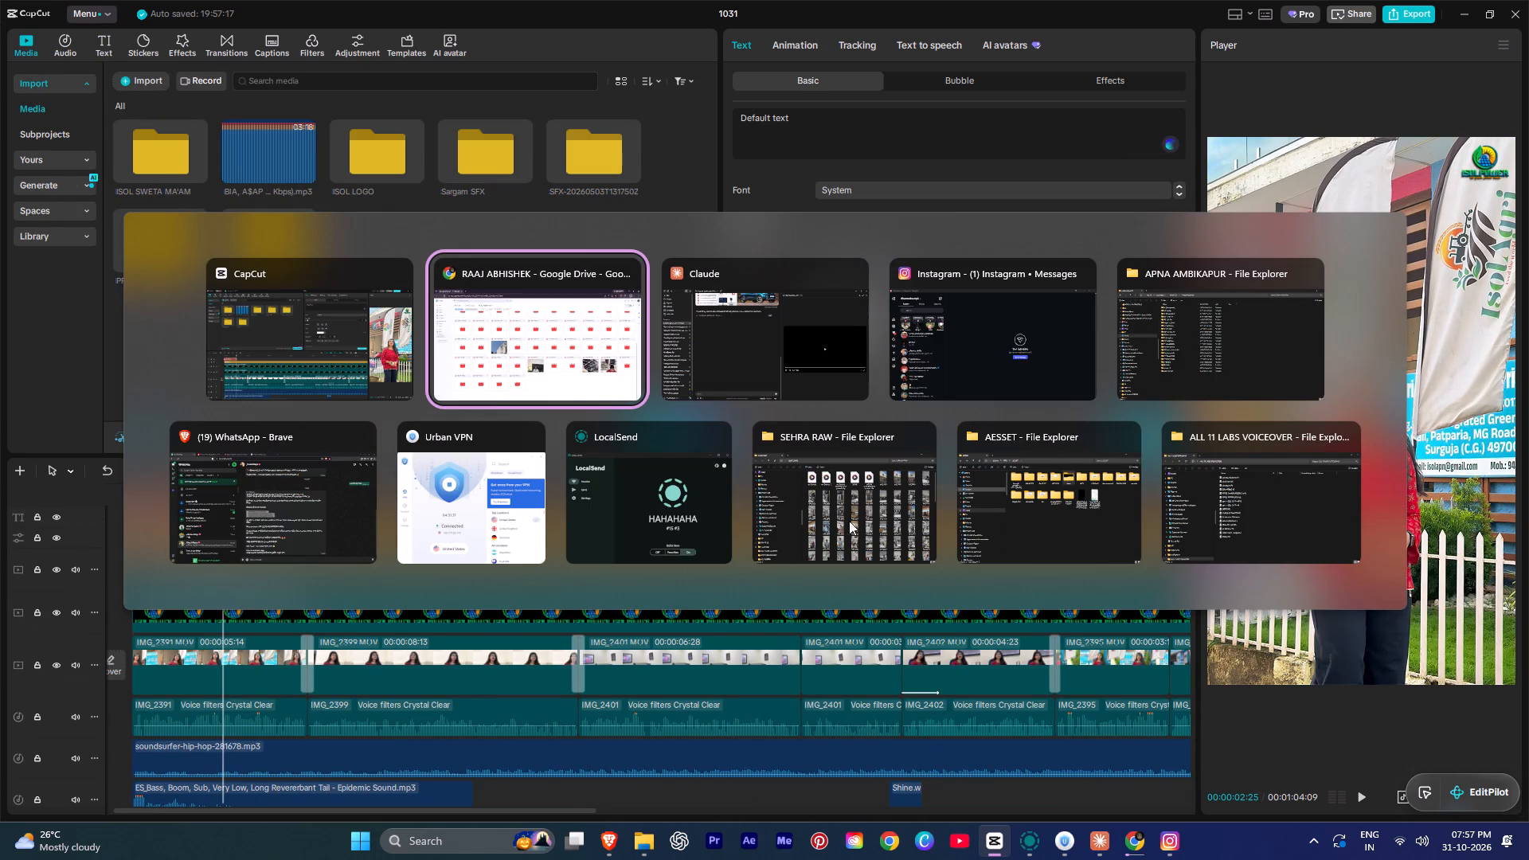
{"action": "left_click", "coordinate": [886, 502], "text": "alt"}
{"action": "scroll", "coordinate": [609, 455], "scroll_direction": "down", "scroll_amount": 6}
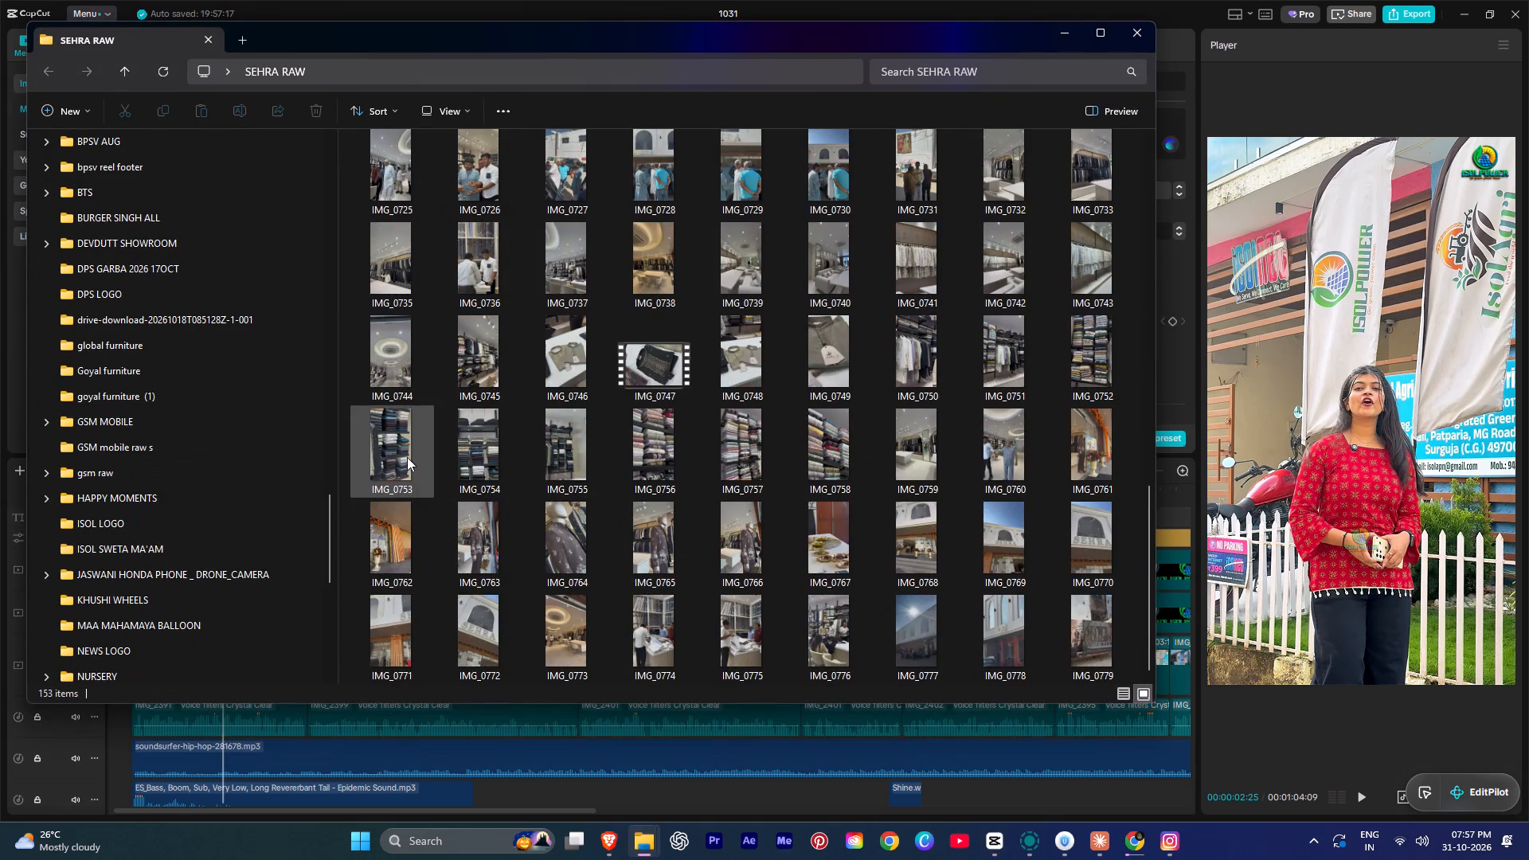
{"action": "scroll", "coordinate": [585, 442], "scroll_direction": "down", "scroll_amount": 5}
{"action": "scroll", "coordinate": [569, 438], "scroll_direction": "up", "scroll_amount": 12}
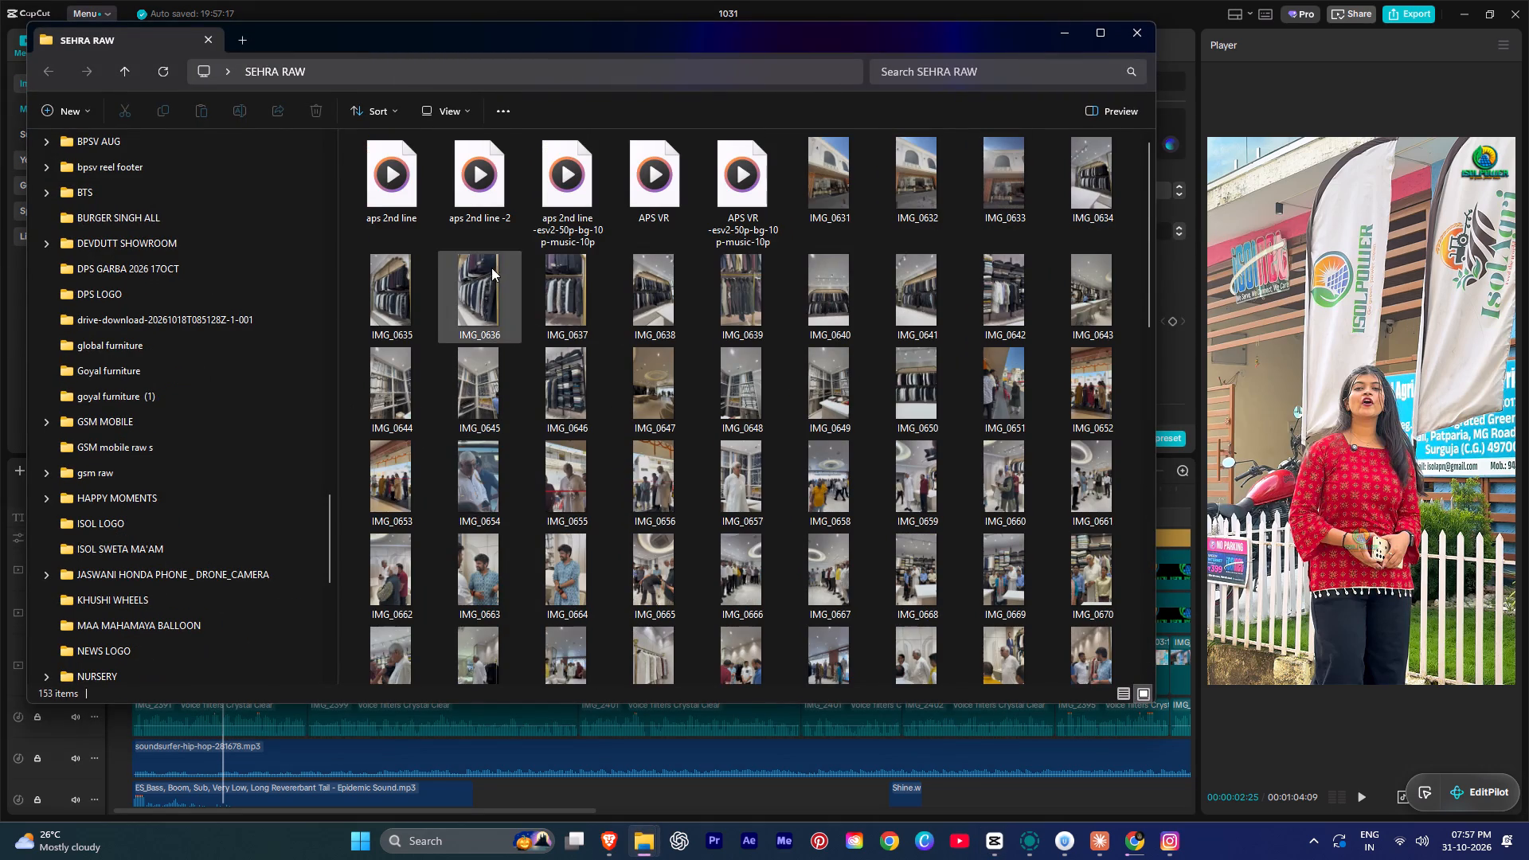
Open the Downloads folder and look through its recent files, from today back to last week.
{"action": "scroll", "coordinate": [135, 297], "scroll_direction": "up", "scroll_amount": 5}
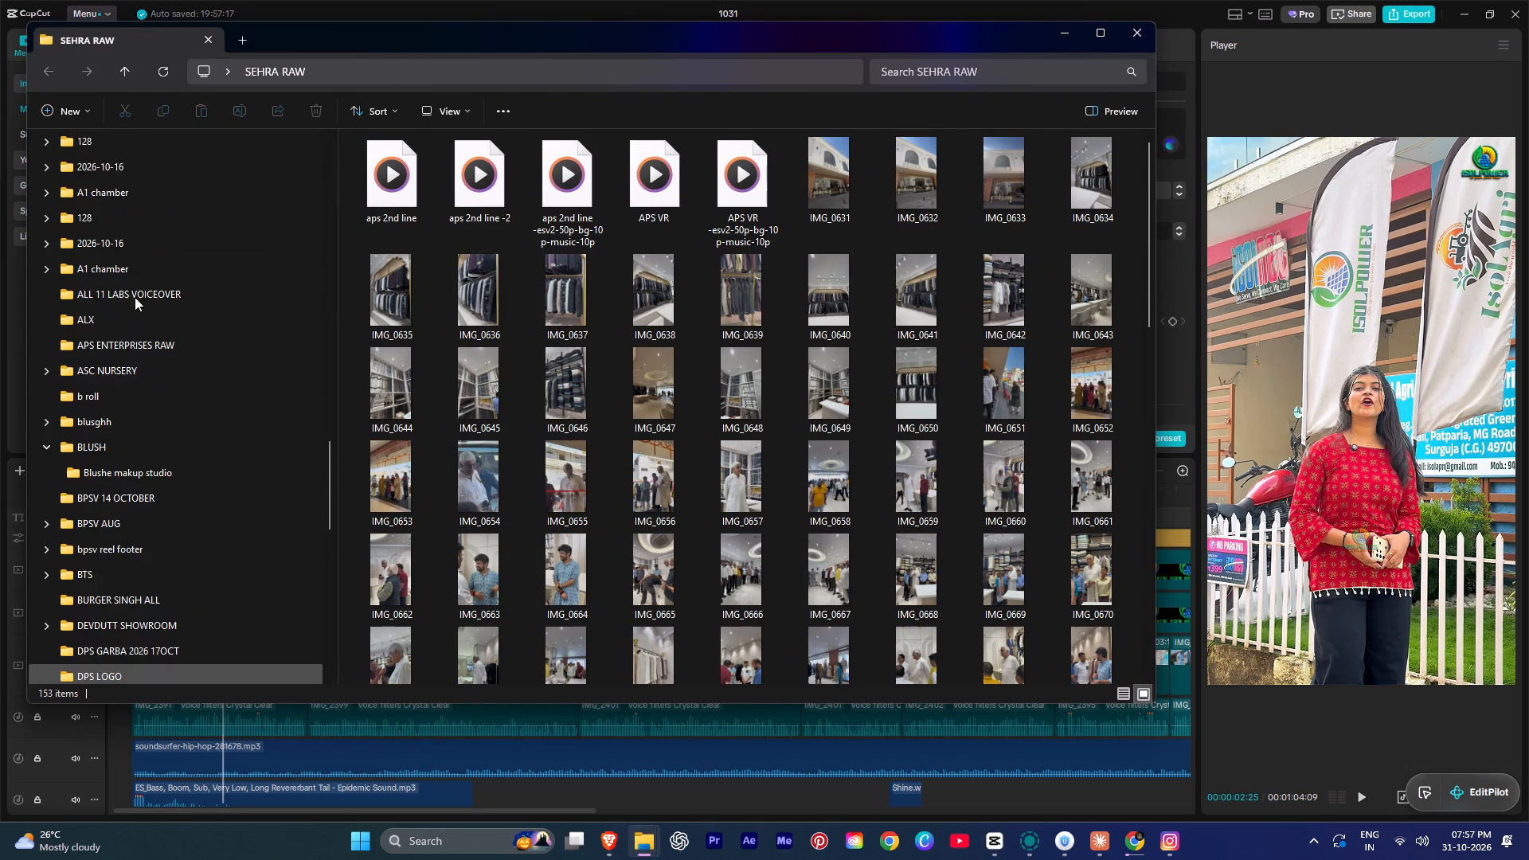
{"action": "scroll", "coordinate": [135, 297], "scroll_direction": "up", "scroll_amount": 14}
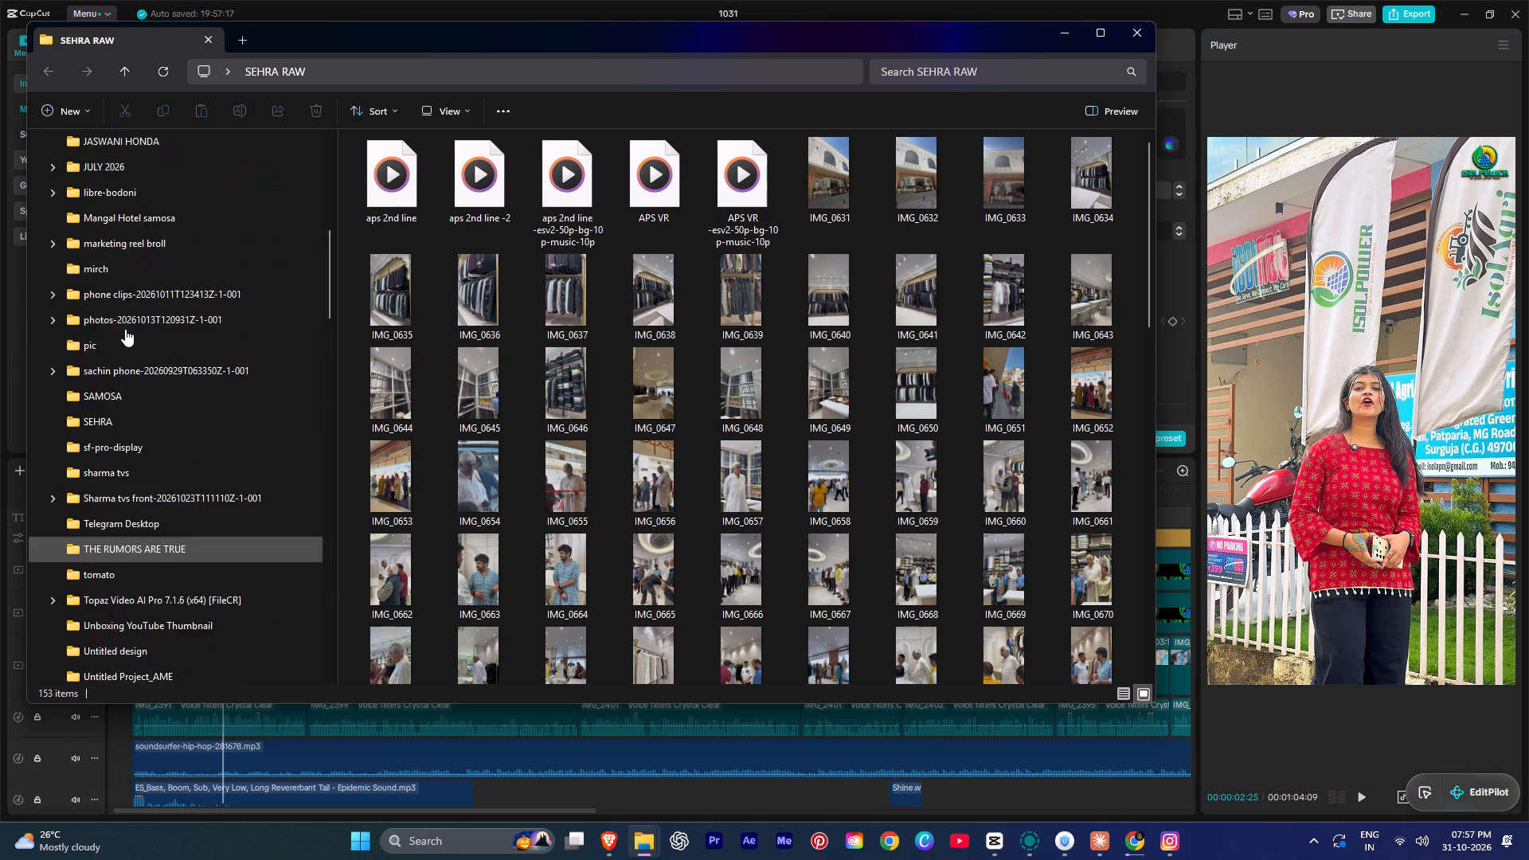
{"action": "scroll", "coordinate": [125, 329], "scroll_direction": "up", "scroll_amount": 10}
{"action": "left_click", "coordinate": [117, 293]}
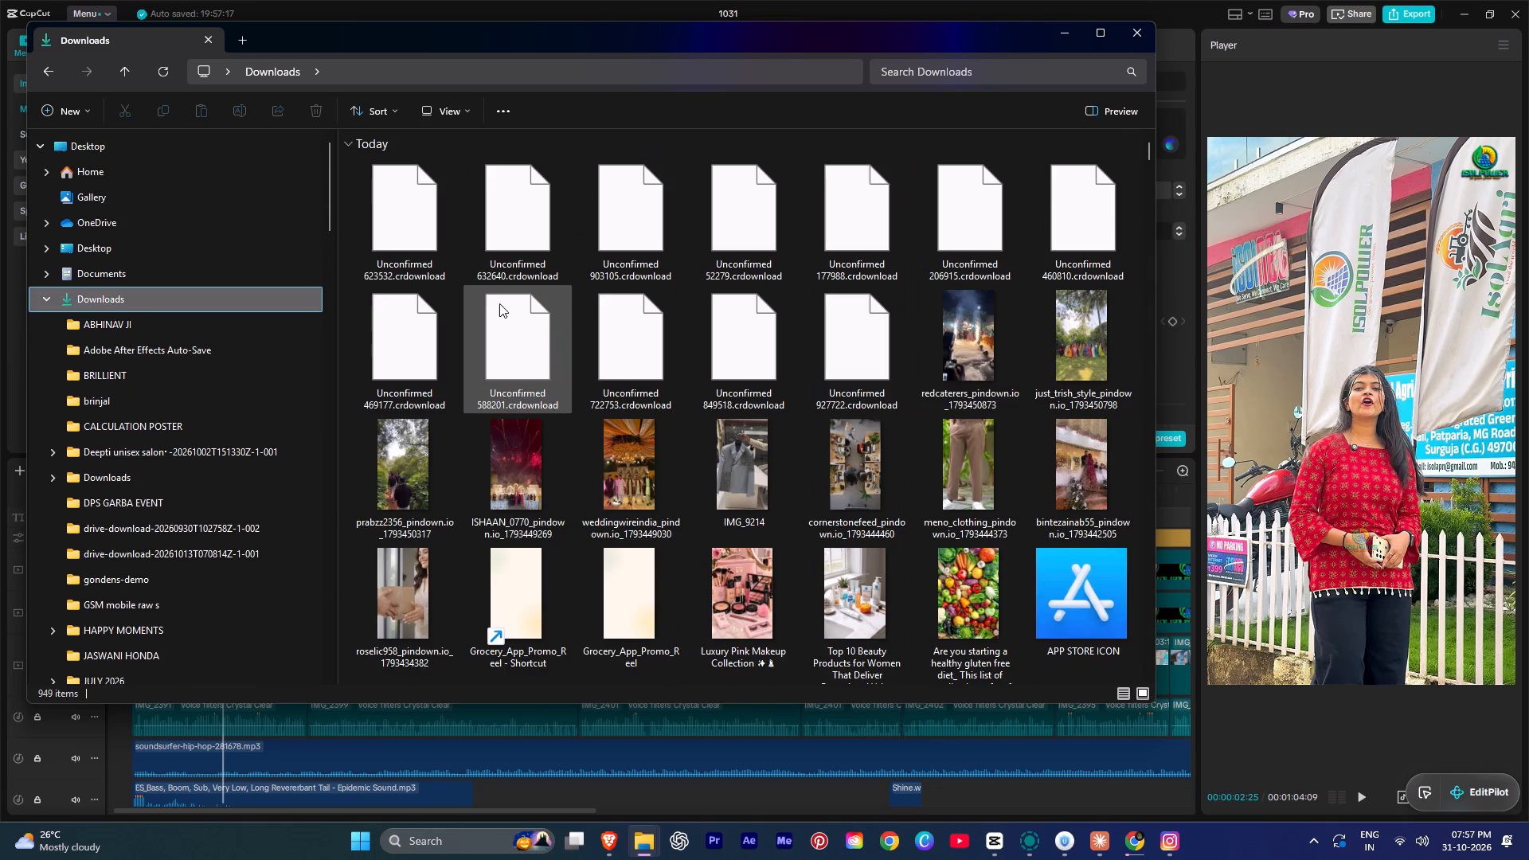
{"action": "scroll", "coordinate": [629, 331], "scroll_direction": "down", "scroll_amount": 2}
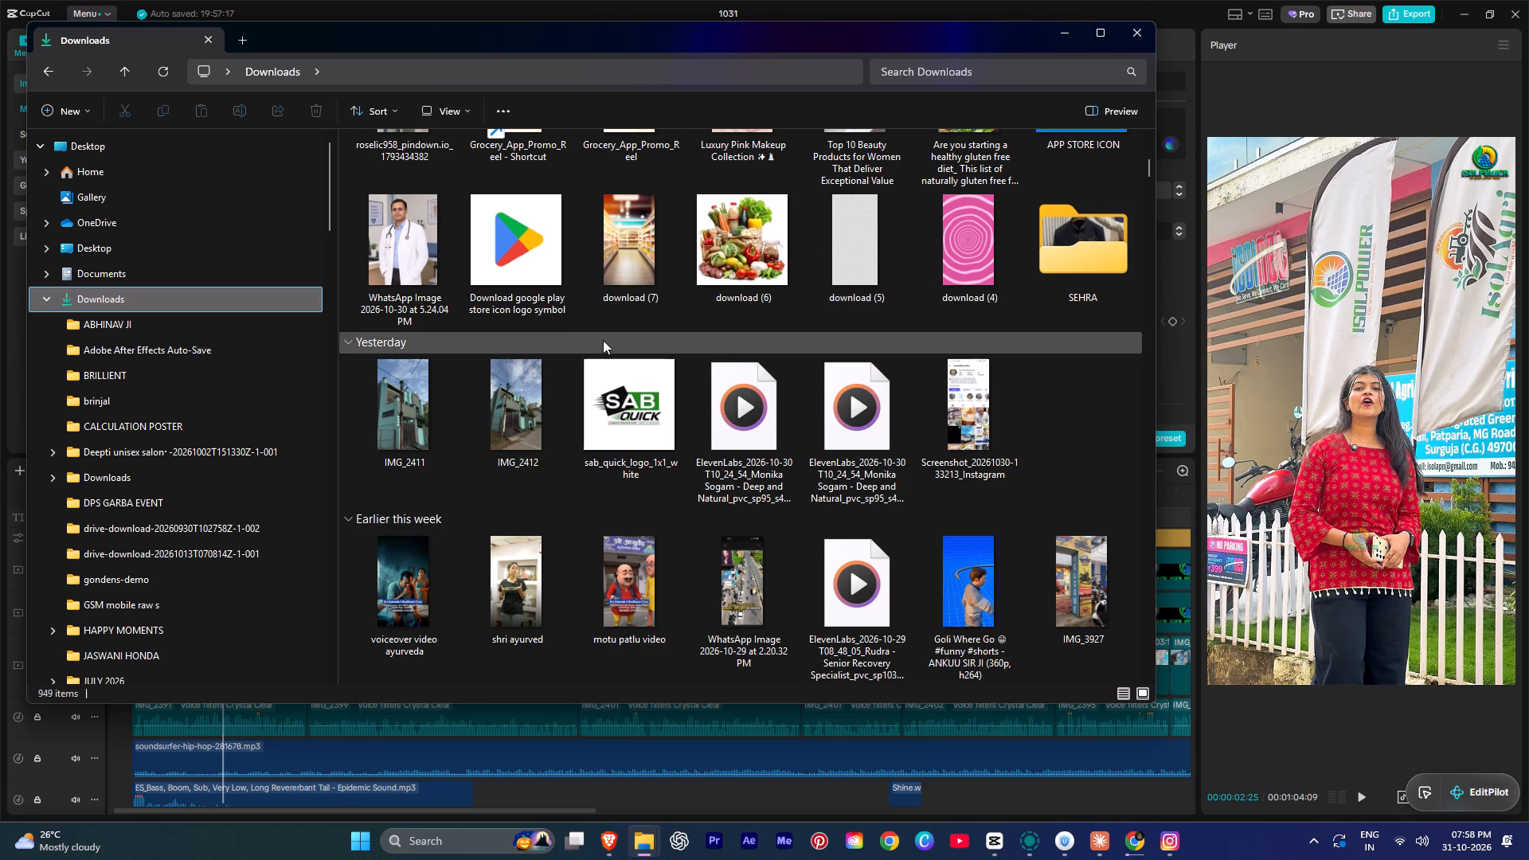
{"action": "scroll", "coordinate": [593, 346], "scroll_direction": "down", "scroll_amount": 3}
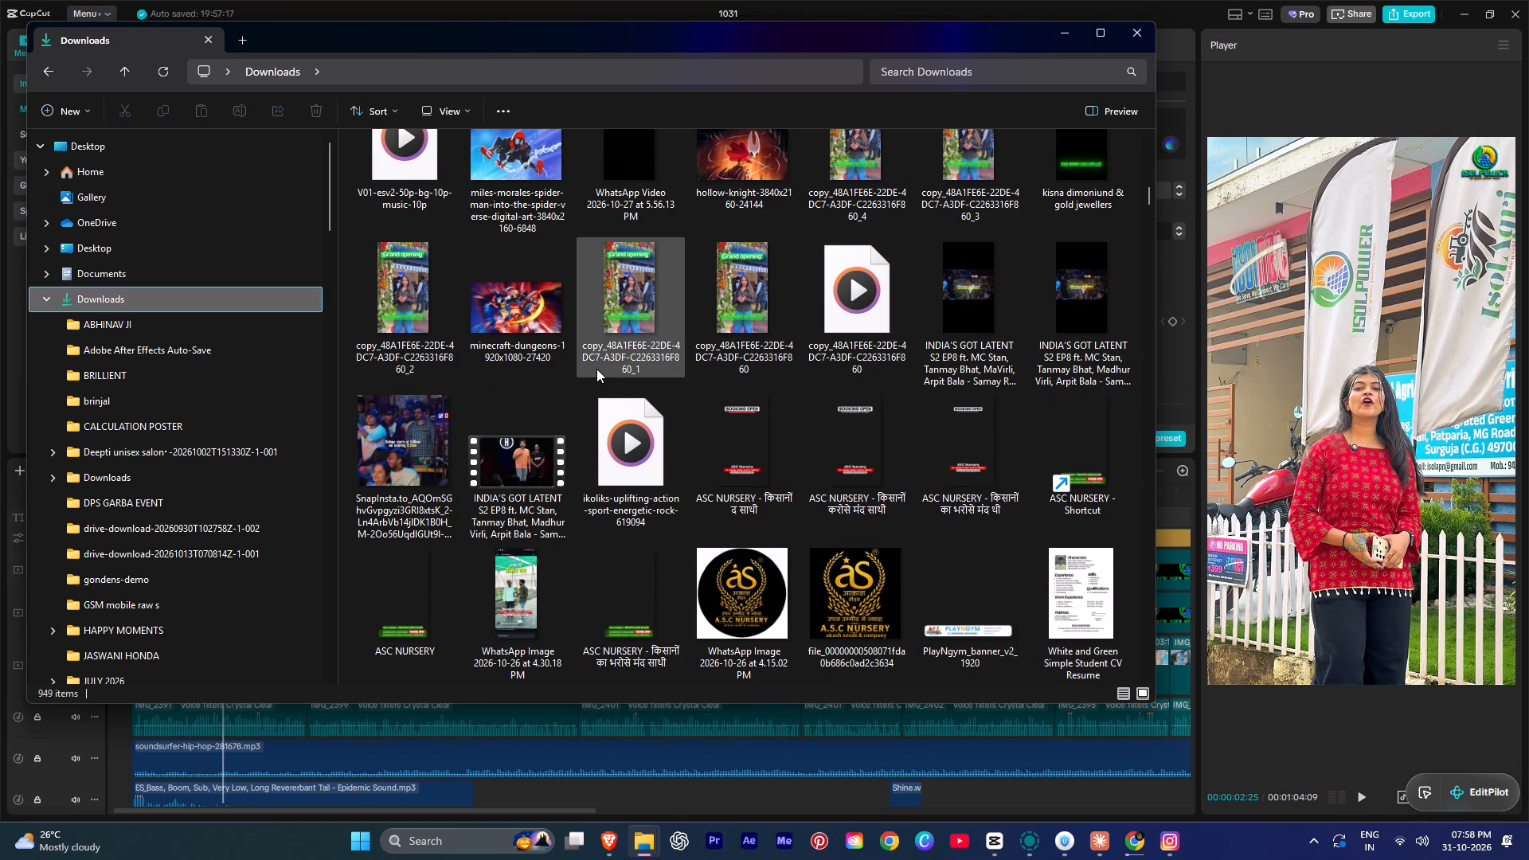
{"action": "scroll", "coordinate": [596, 369], "scroll_direction": "up", "scroll_amount": 1}
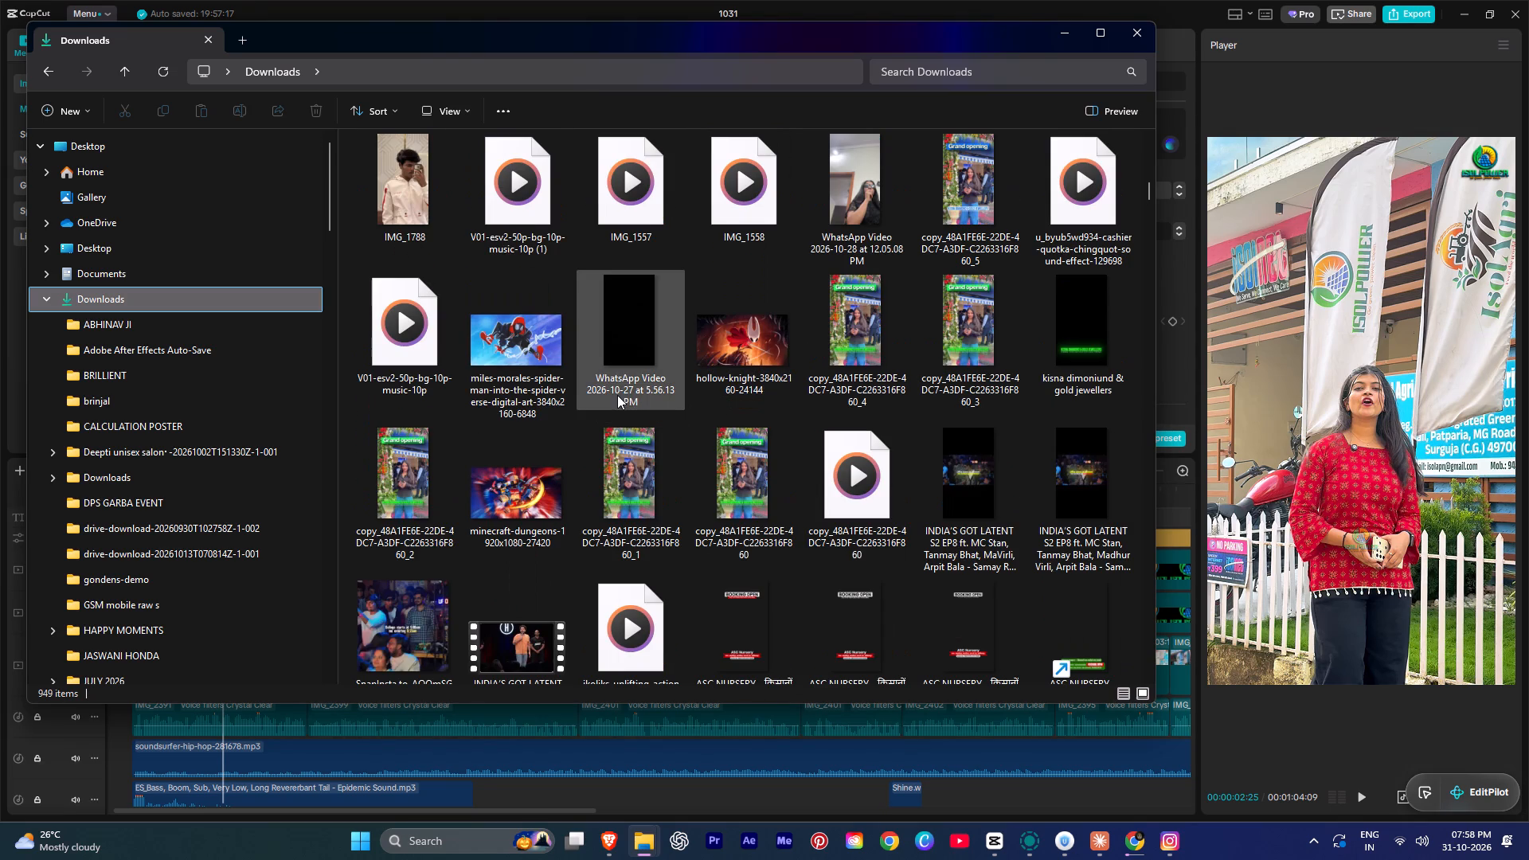
{"action": "scroll", "coordinate": [617, 395], "scroll_direction": "down", "scroll_amount": 2}
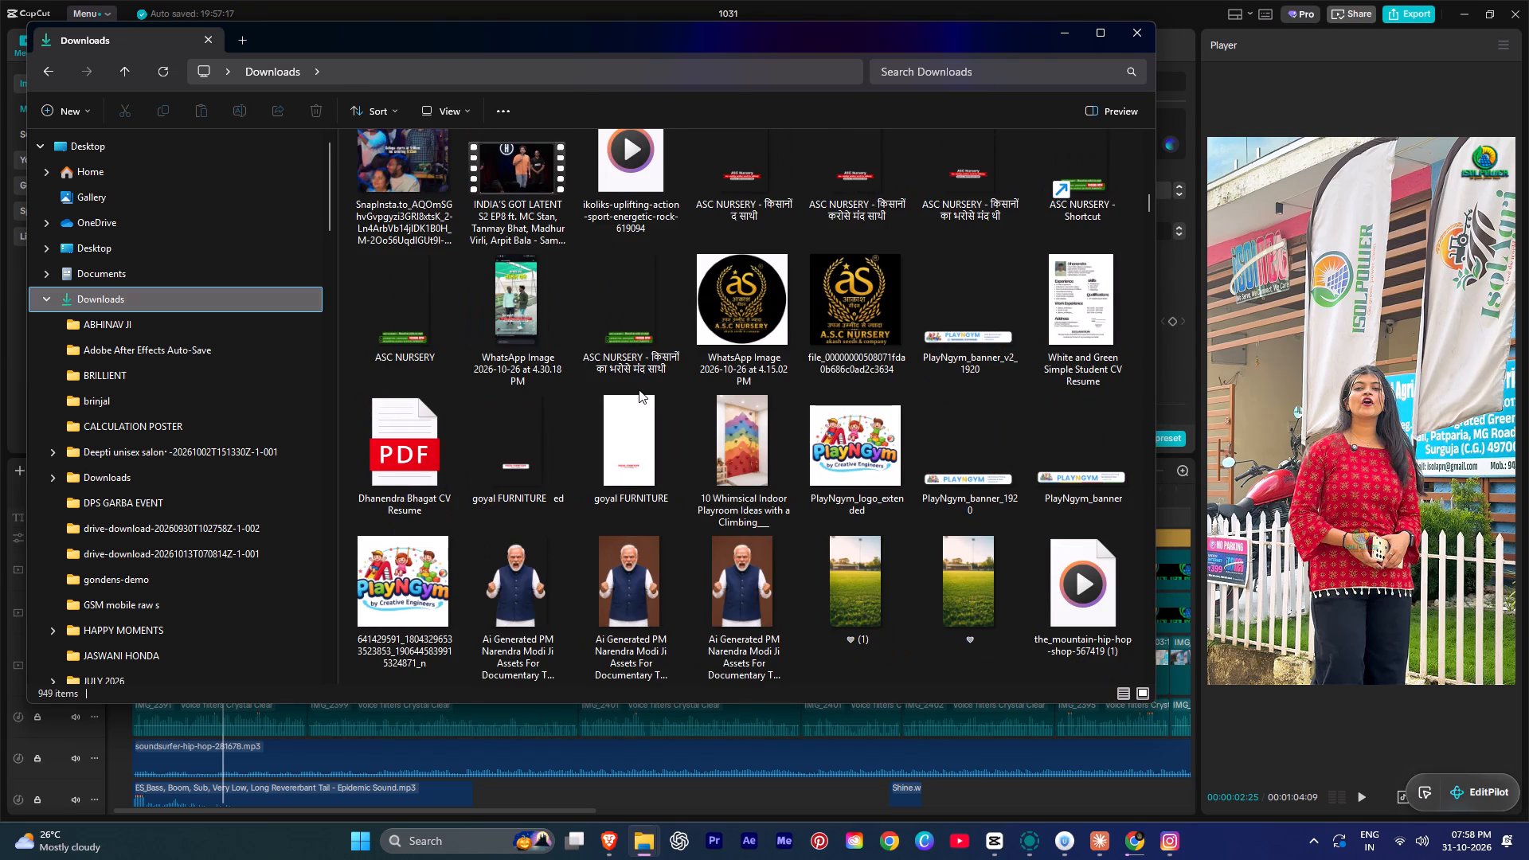
{"action": "scroll", "coordinate": [639, 389], "scroll_direction": "down", "scroll_amount": 2}
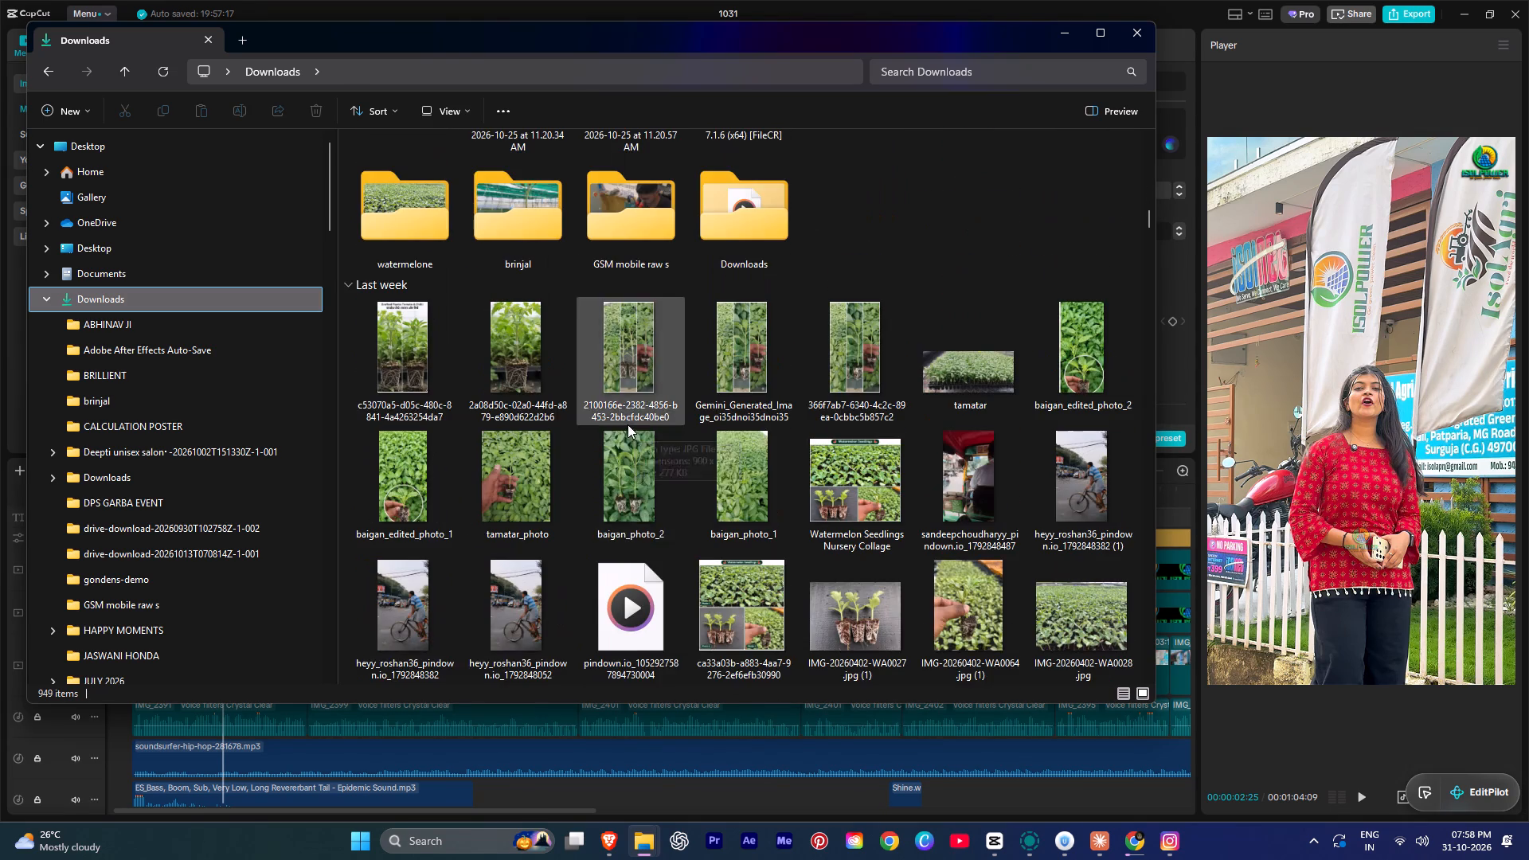
{"action": "scroll", "coordinate": [628, 424], "scroll_direction": "up", "scroll_amount": 4}
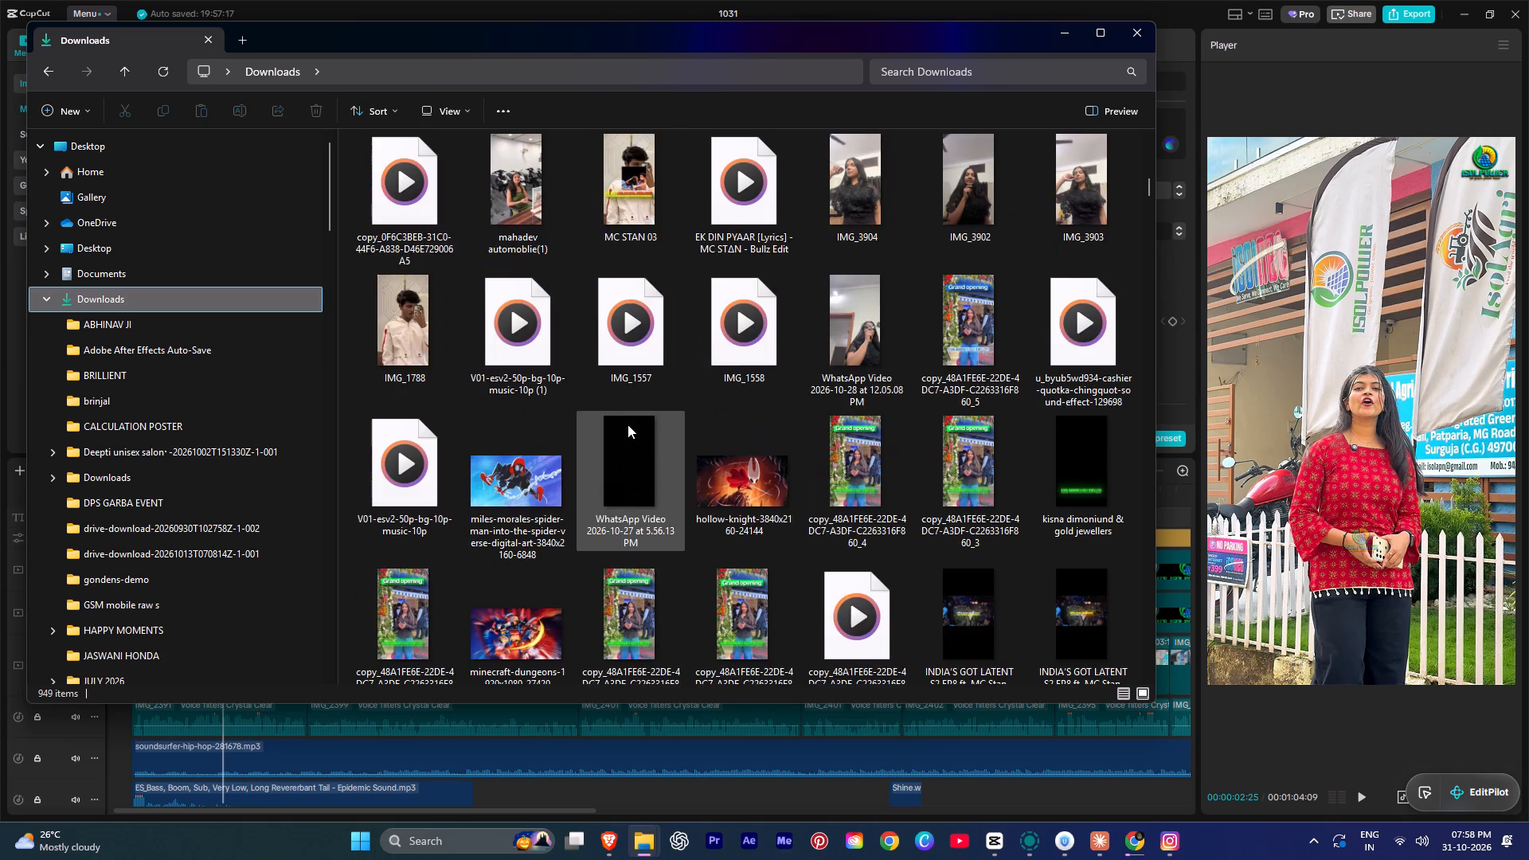
{"action": "scroll", "coordinate": [628, 424], "scroll_direction": "up", "scroll_amount": 3}
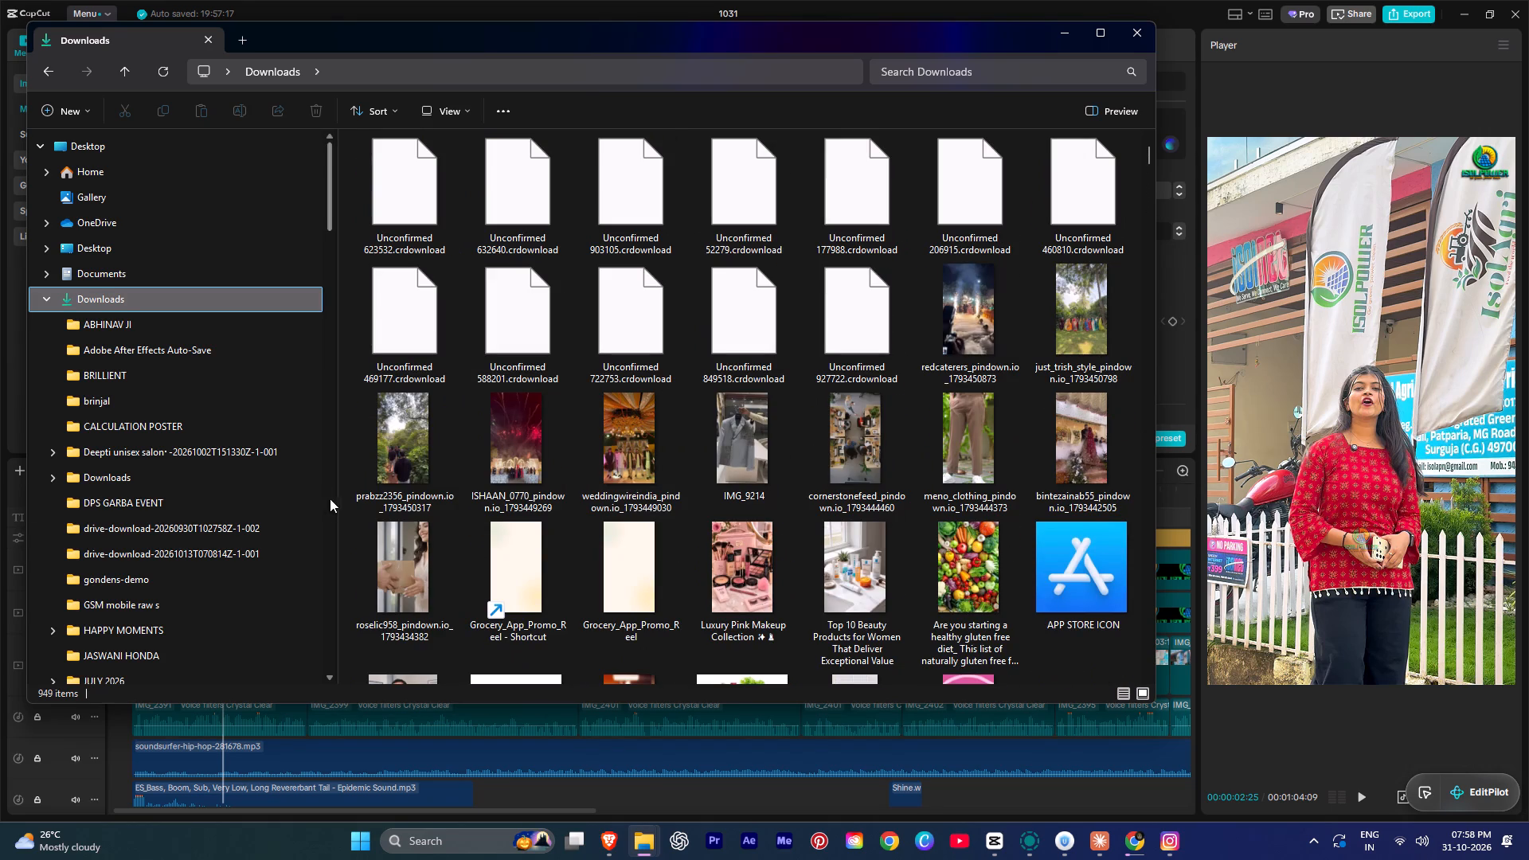
Examine the Downloads subfolders in the folder tree and recheck the recent downloaded files and folders.
{"action": "scroll", "coordinate": [119, 459], "scroll_direction": "down", "scroll_amount": 6}
{"action": "scroll", "coordinate": [119, 459], "scroll_direction": "up", "scroll_amount": 4}
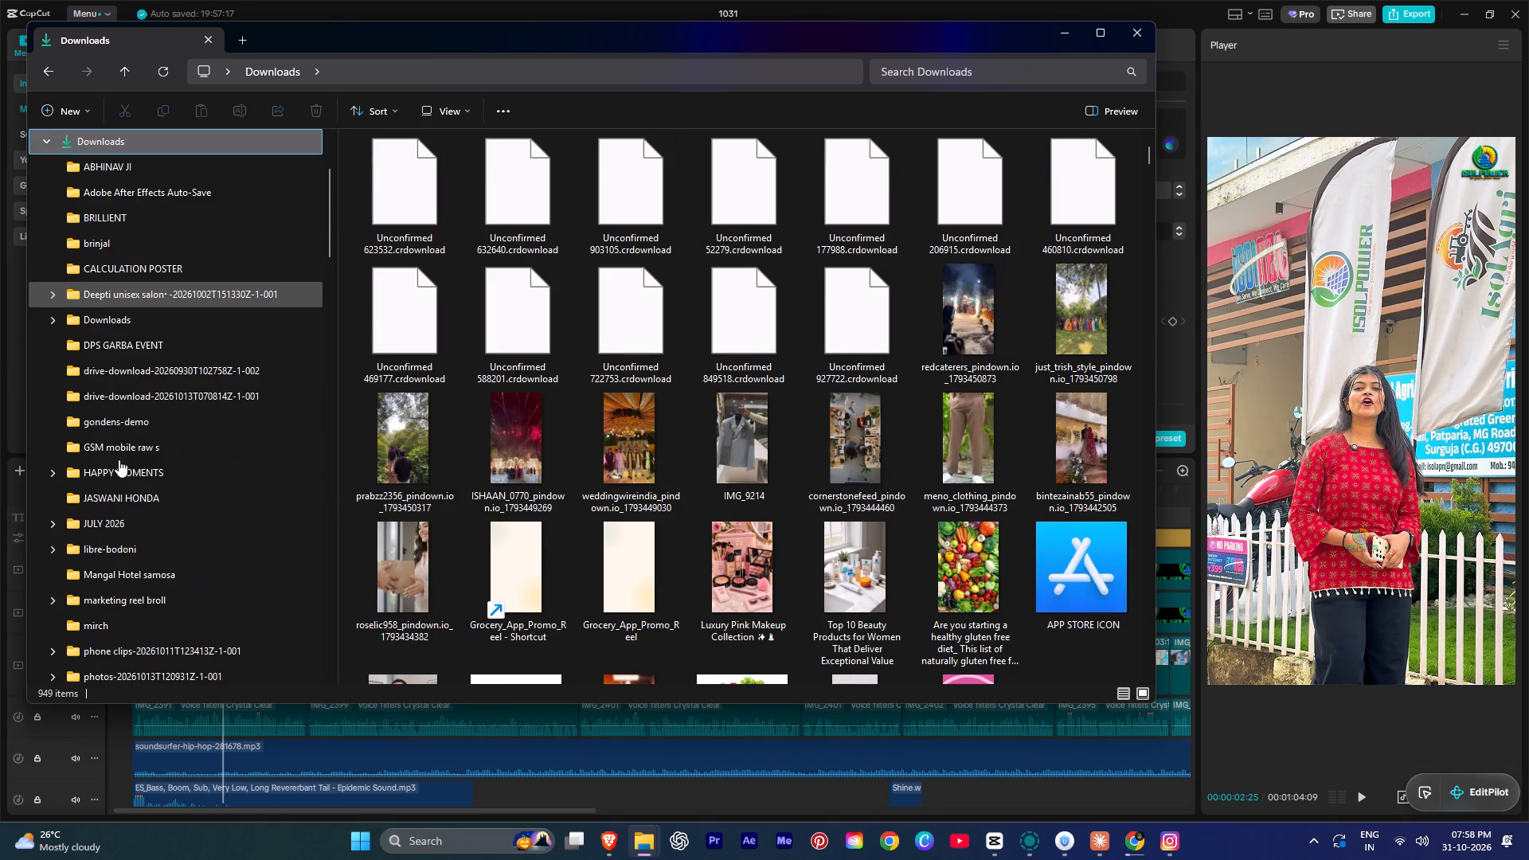
{"action": "scroll", "coordinate": [119, 459], "scroll_direction": "up", "scroll_amount": 4}
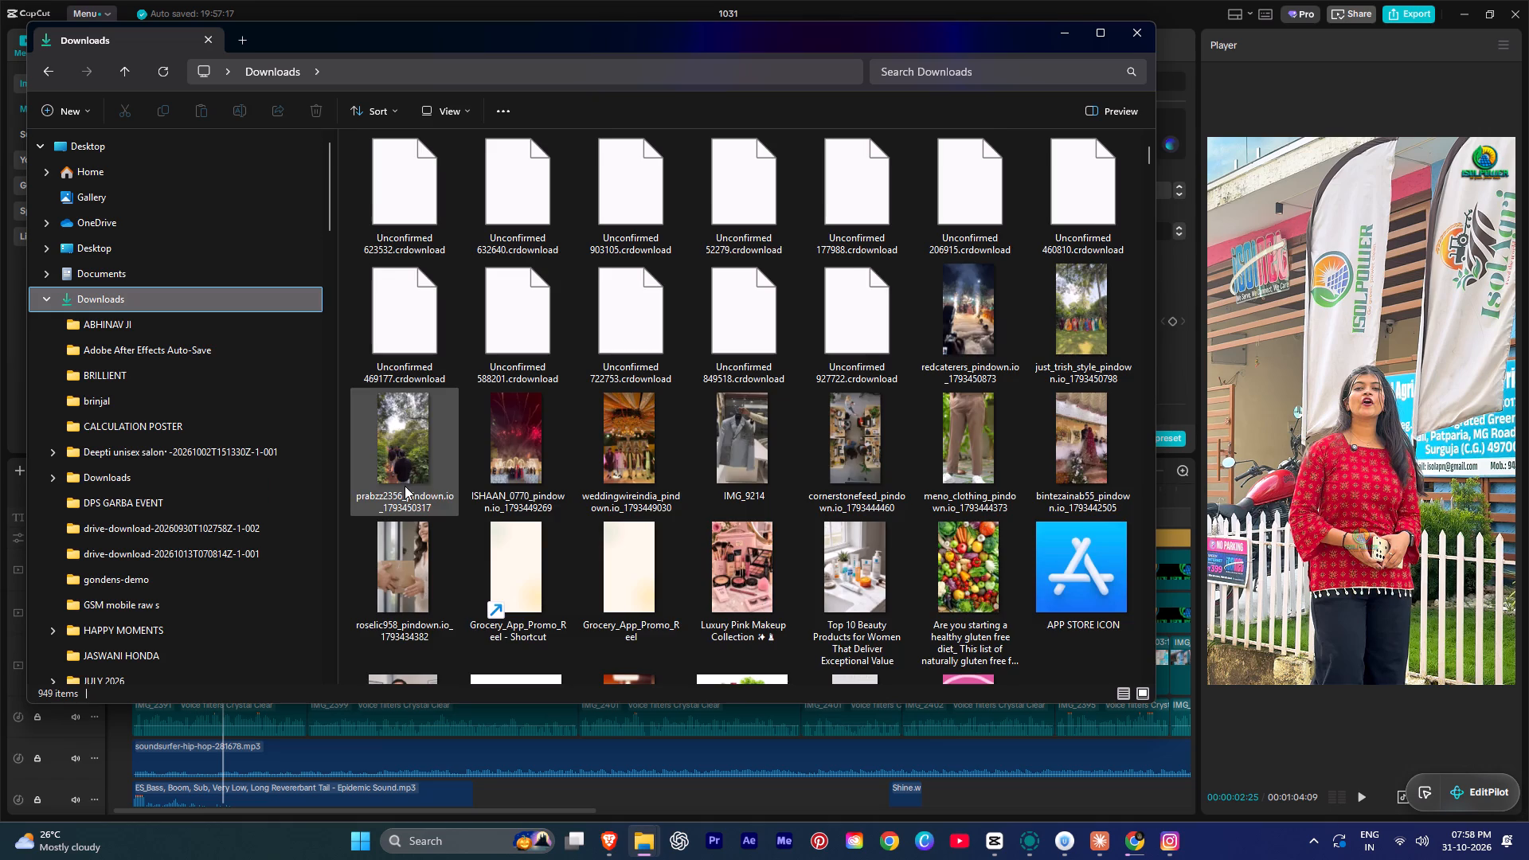
{"action": "scroll", "coordinate": [405, 486], "scroll_direction": "down", "scroll_amount": 6}
{"action": "scroll", "coordinate": [441, 475], "scroll_direction": "up", "scroll_amount": 3}
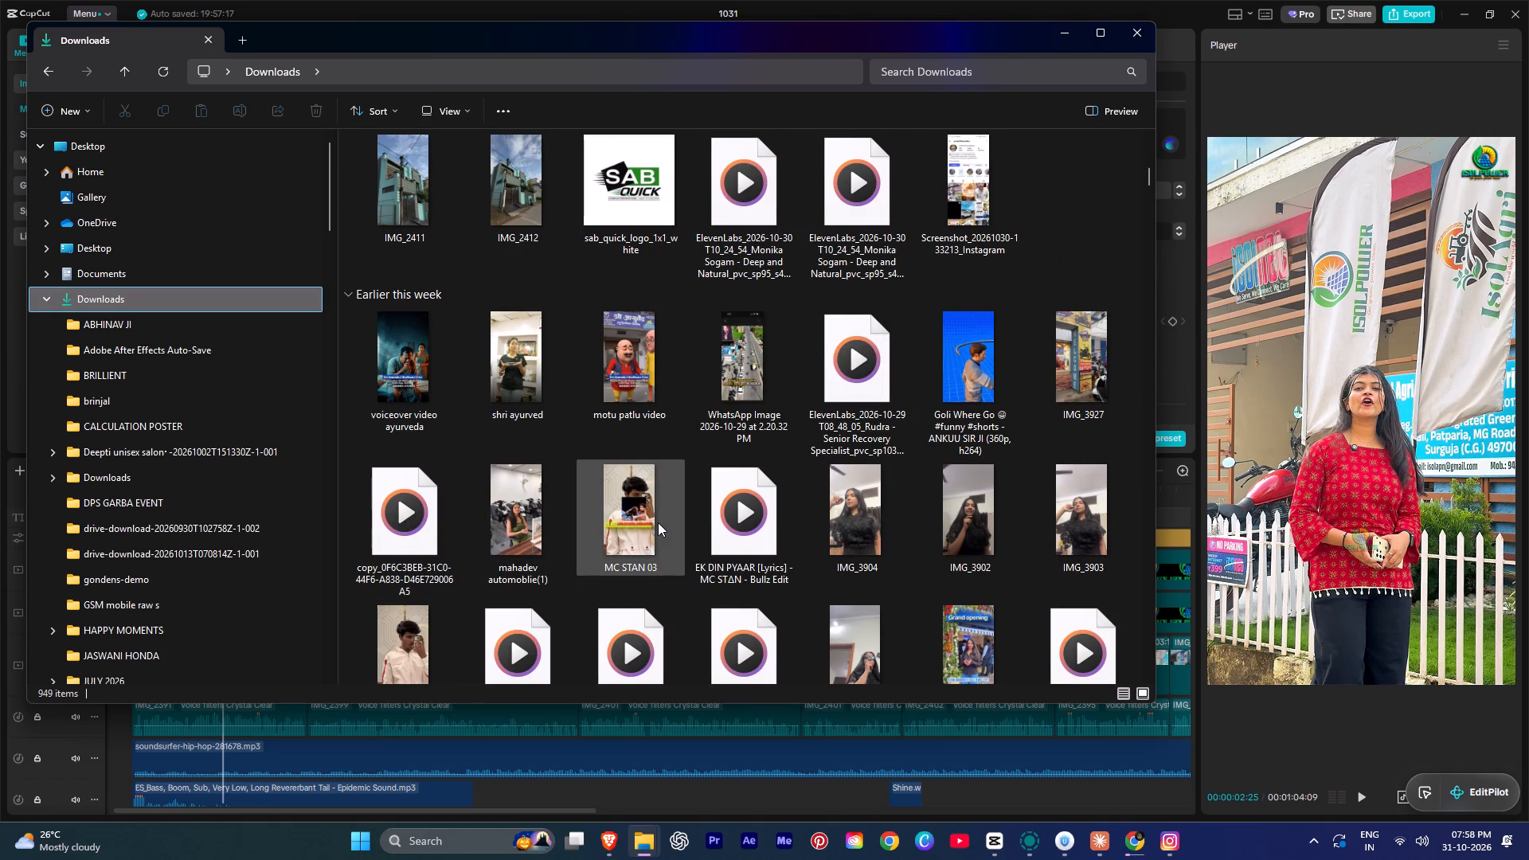
{"action": "scroll", "coordinate": [655, 522], "scroll_direction": "down", "scroll_amount": 7}
{"action": "scroll", "coordinate": [608, 538], "scroll_direction": "up", "scroll_amount": 3}
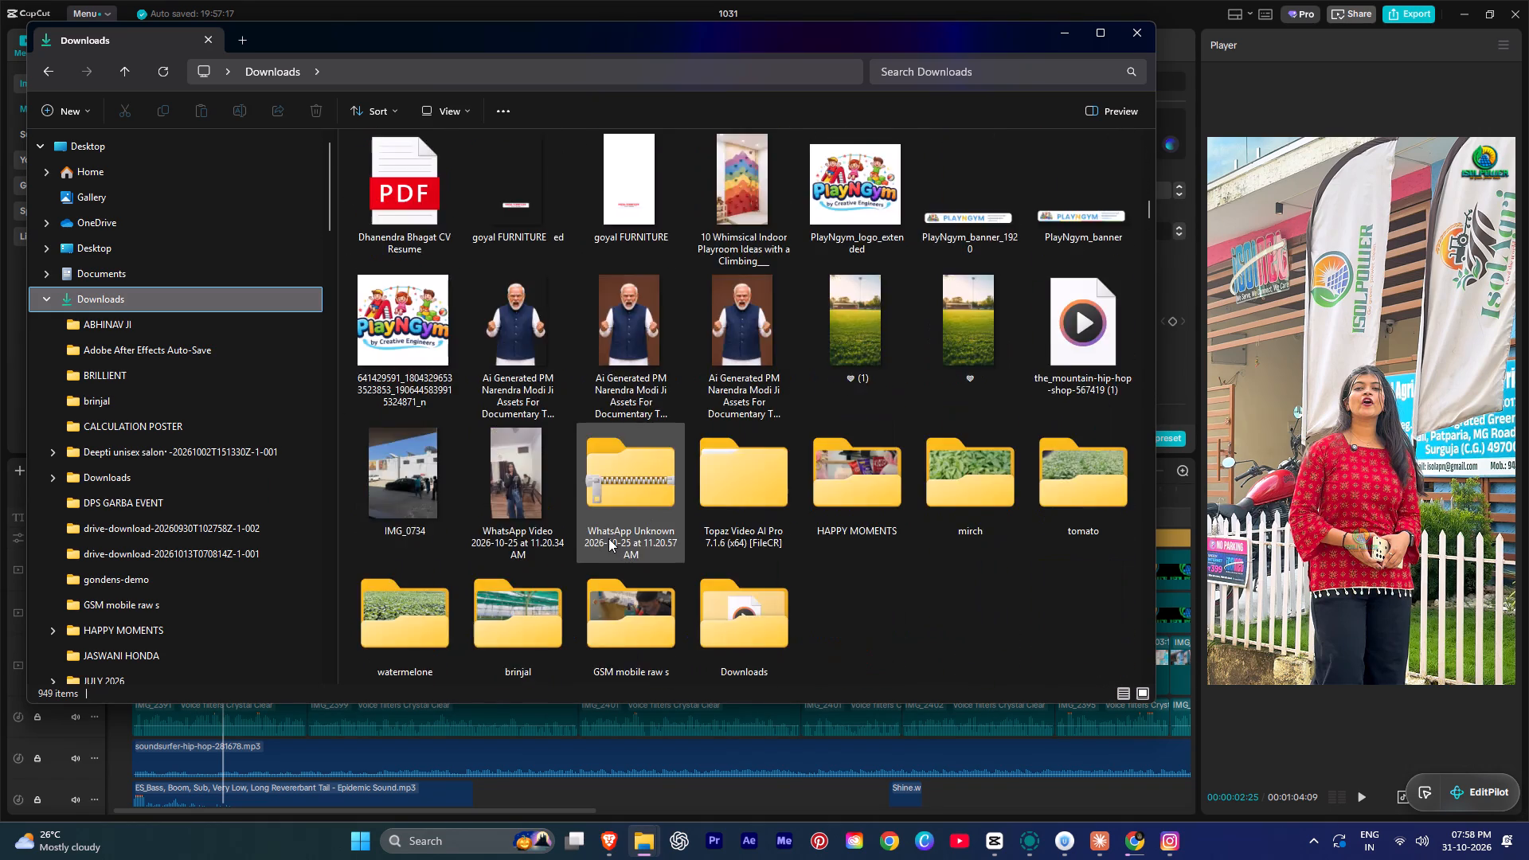
{"action": "scroll", "coordinate": [609, 538], "scroll_direction": "up", "scroll_amount": 8}
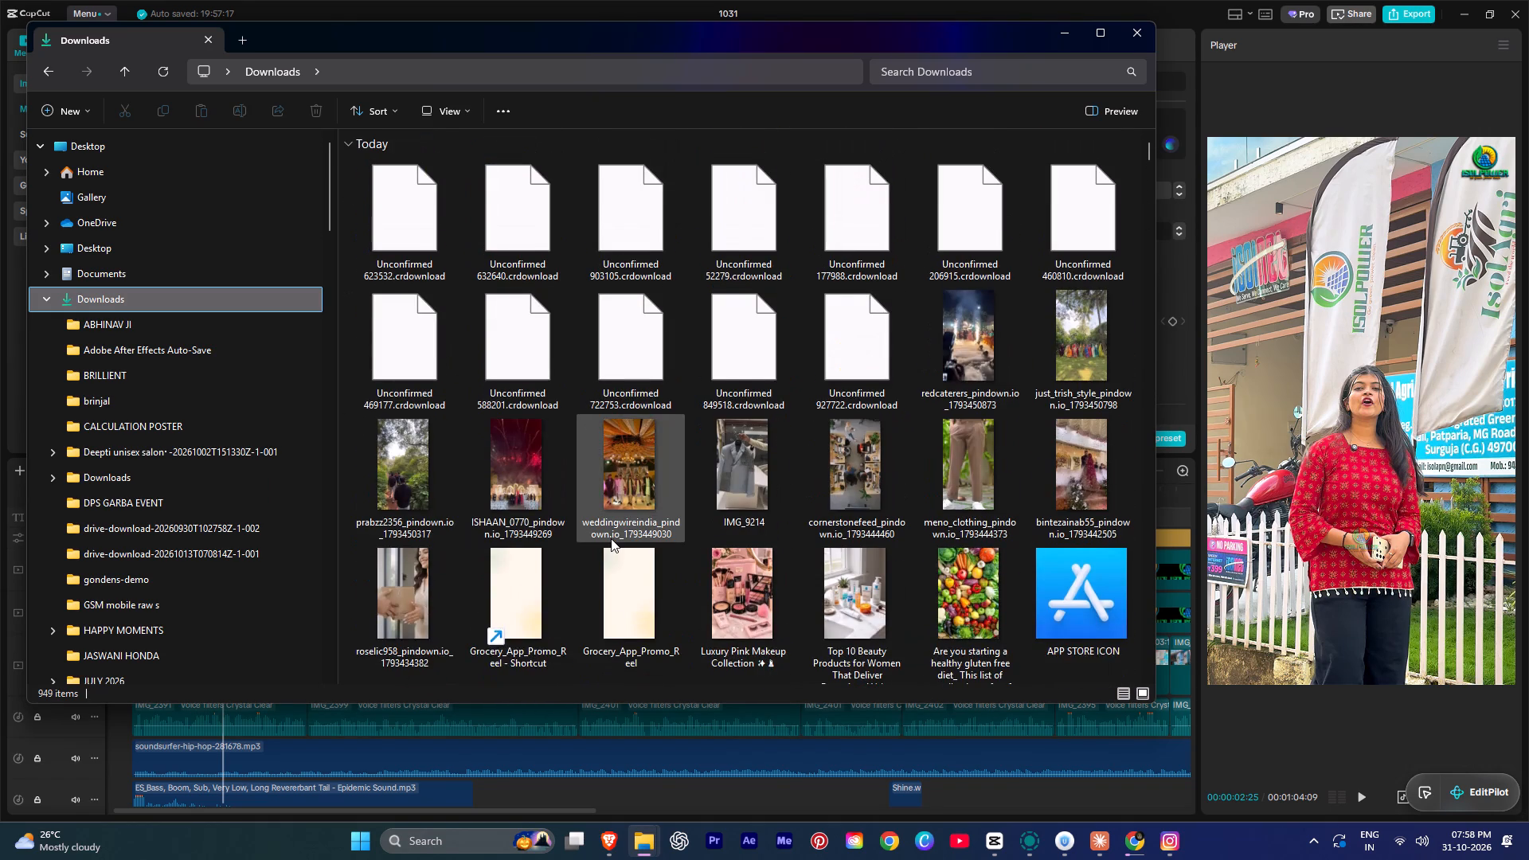
Look through the Downloads files again, from today's items back to last week's.
{"action": "scroll", "coordinate": [611, 538], "scroll_direction": "up", "scroll_amount": 1}
{"action": "scroll", "coordinate": [517, 571], "scroll_direction": "up", "scroll_amount": 2}
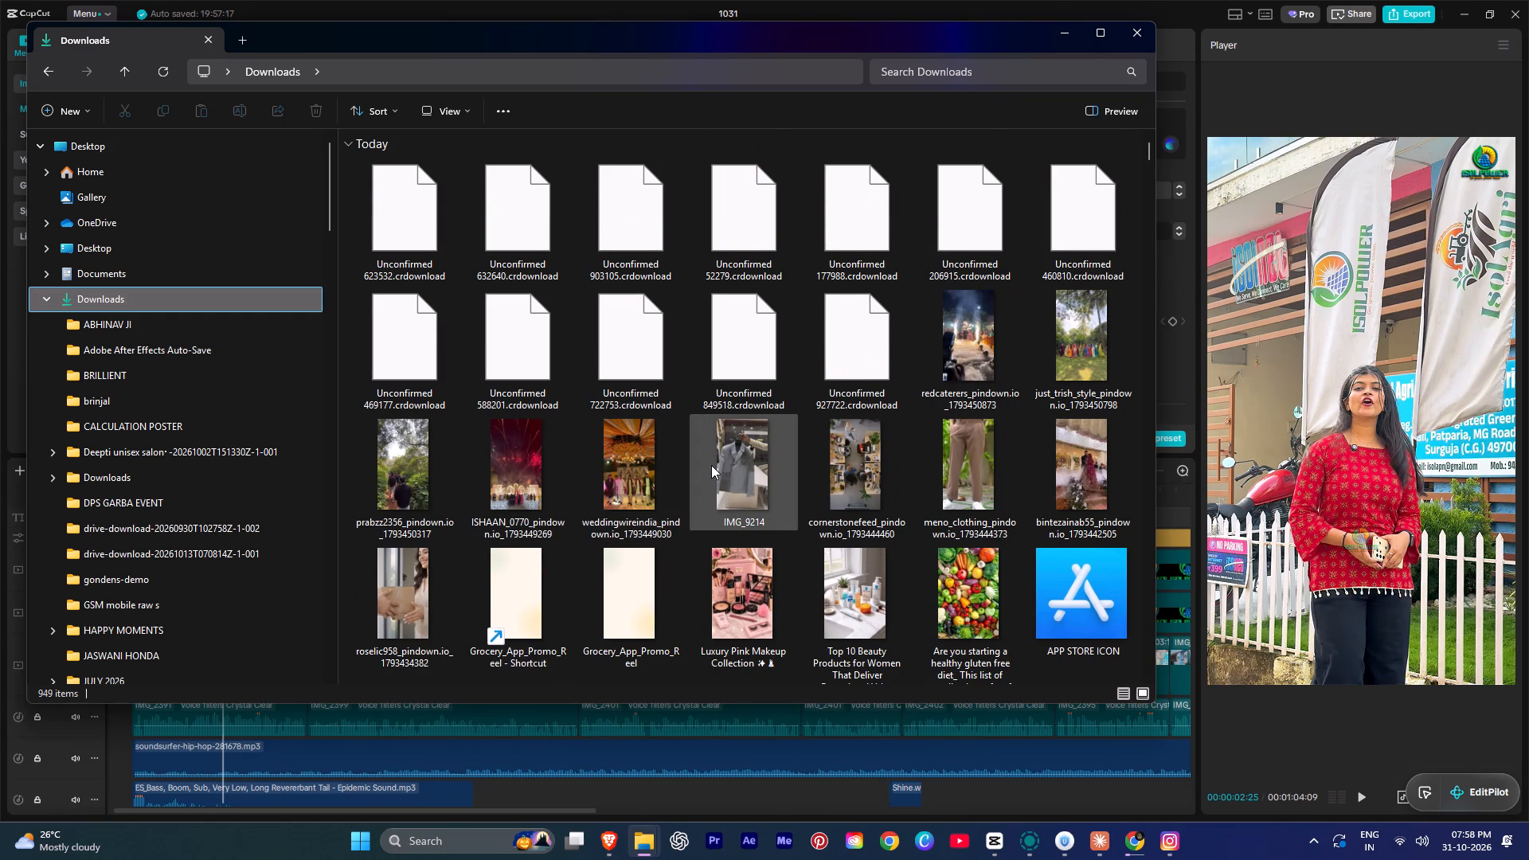
{"action": "scroll", "coordinate": [711, 465], "scroll_direction": "down", "scroll_amount": 1}
{"action": "scroll", "coordinate": [757, 530], "scroll_direction": "down", "scroll_amount": 1}
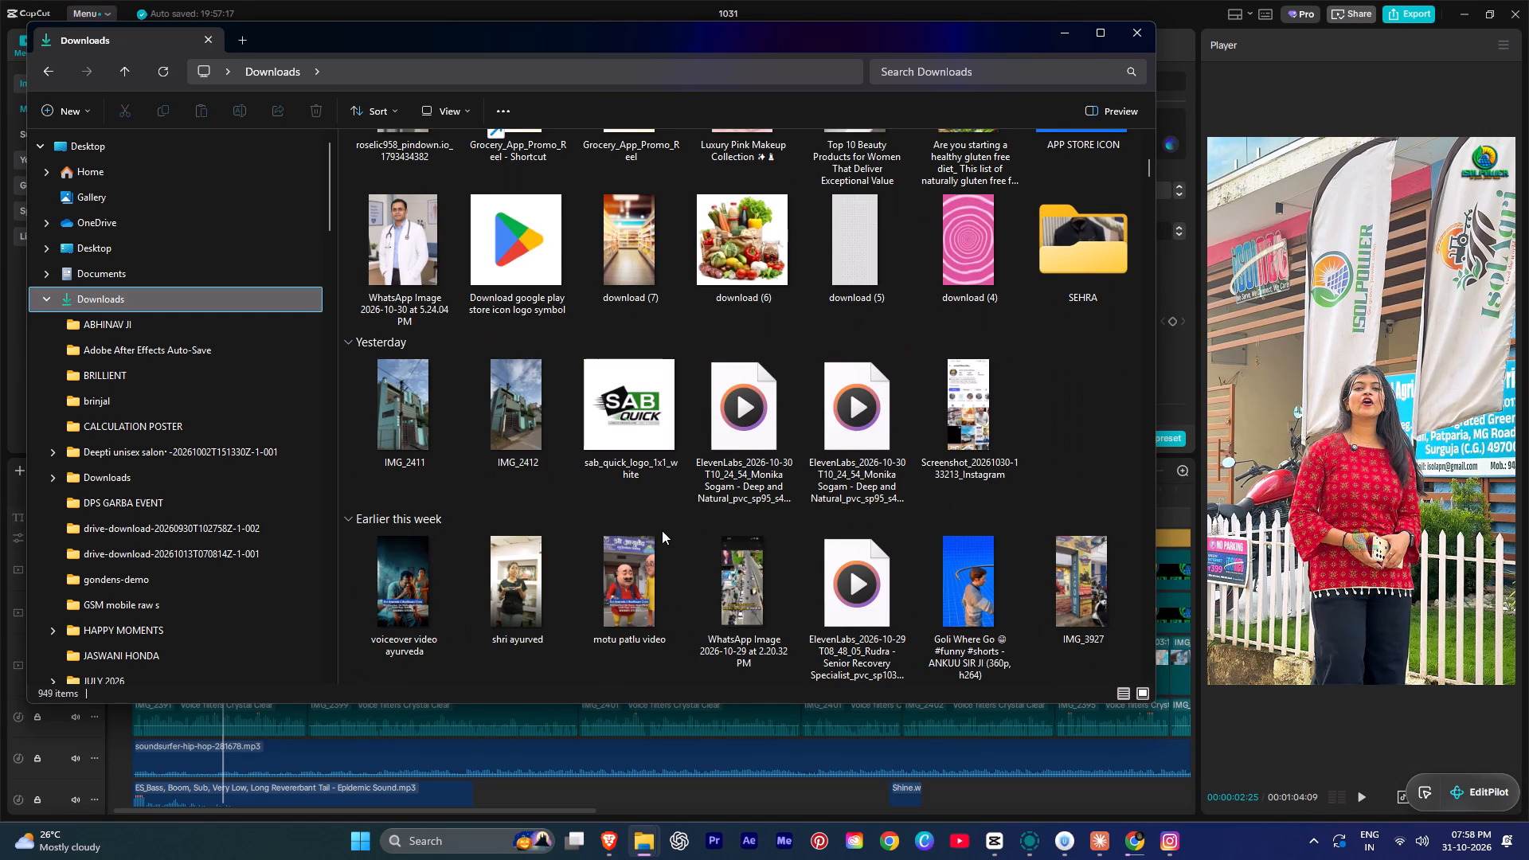
{"action": "left_click", "coordinate": [1049, 428]}
{"action": "scroll", "coordinate": [971, 450], "scroll_direction": "down", "scroll_amount": 2}
{"action": "scroll", "coordinate": [902, 447], "scroll_direction": "down", "scroll_amount": 2}
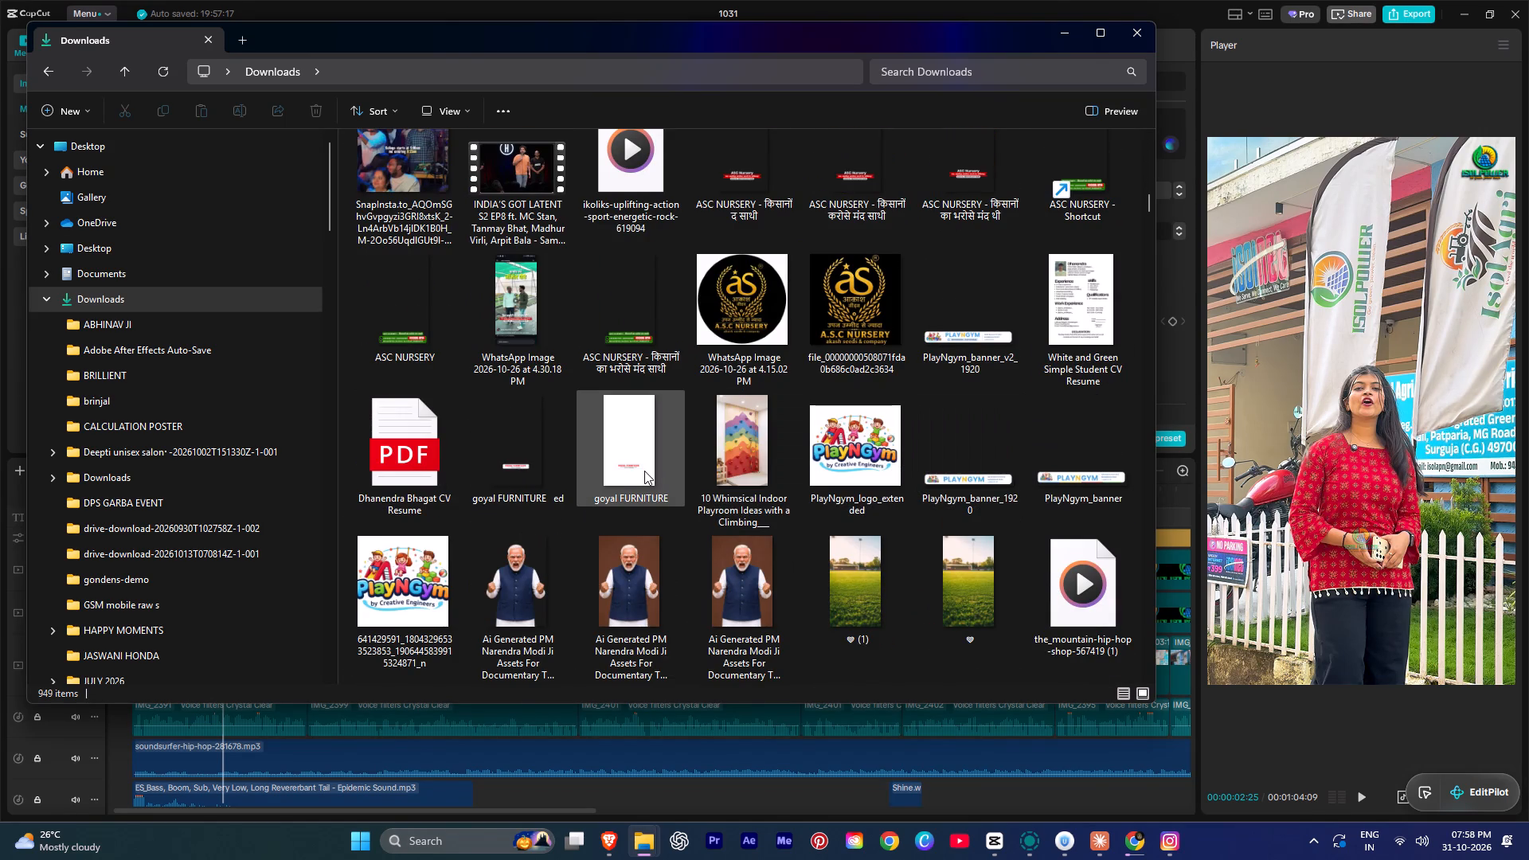
{"action": "scroll", "coordinate": [644, 471], "scroll_direction": "up", "scroll_amount": 2}
{"action": "scroll", "coordinate": [644, 471], "scroll_direction": "down", "scroll_amount": 4}
{"action": "scroll", "coordinate": [151, 413], "scroll_direction": "down", "scroll_amount": 5}
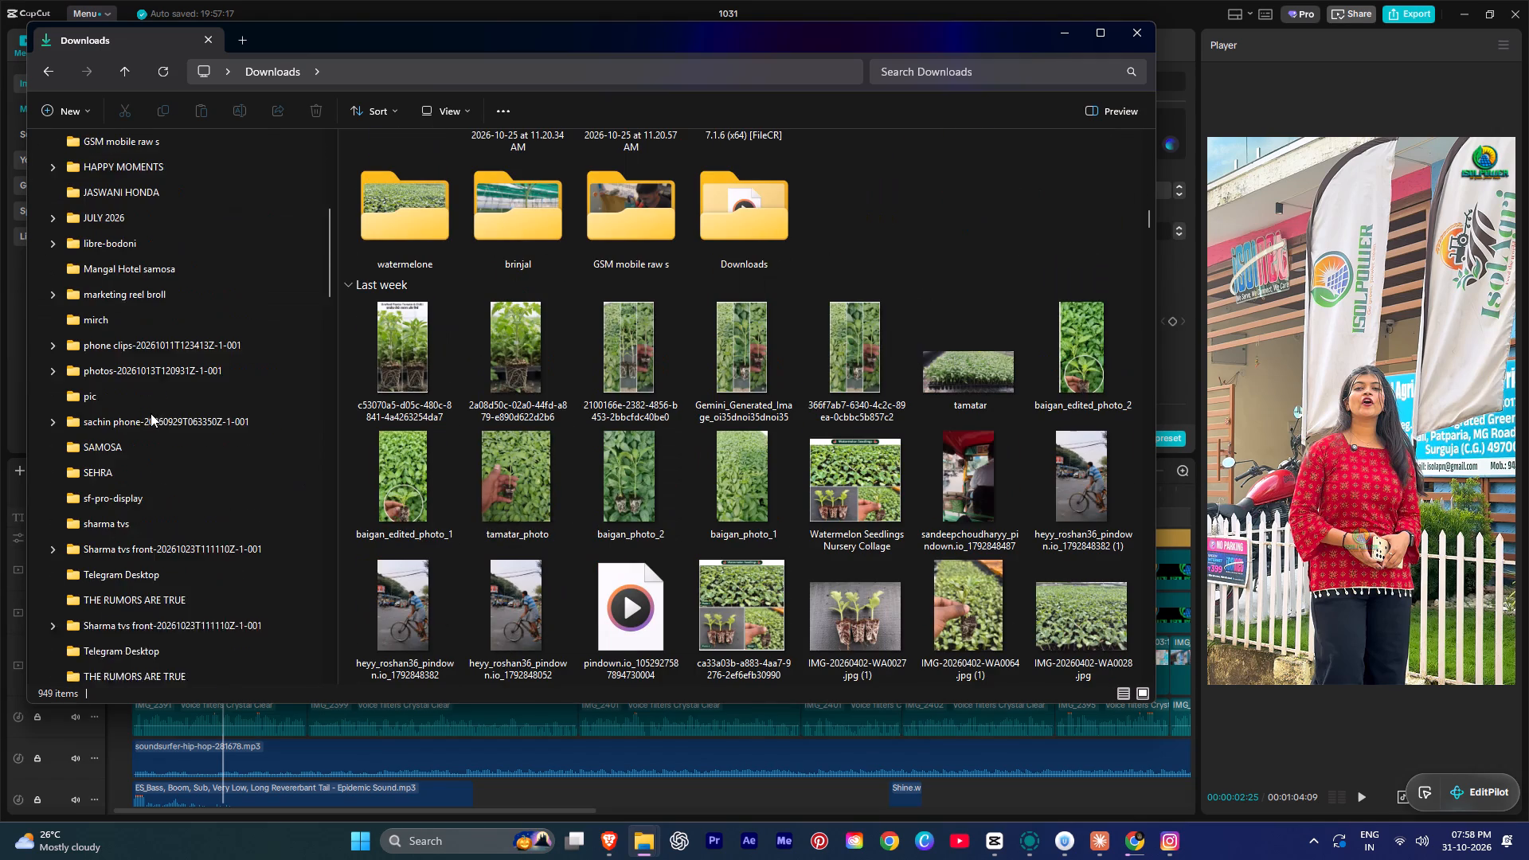
Open the 3112 folder inside Videos and look over its subfolders and files.
{"action": "scroll", "coordinate": [151, 413], "scroll_direction": "down", "scroll_amount": 7}
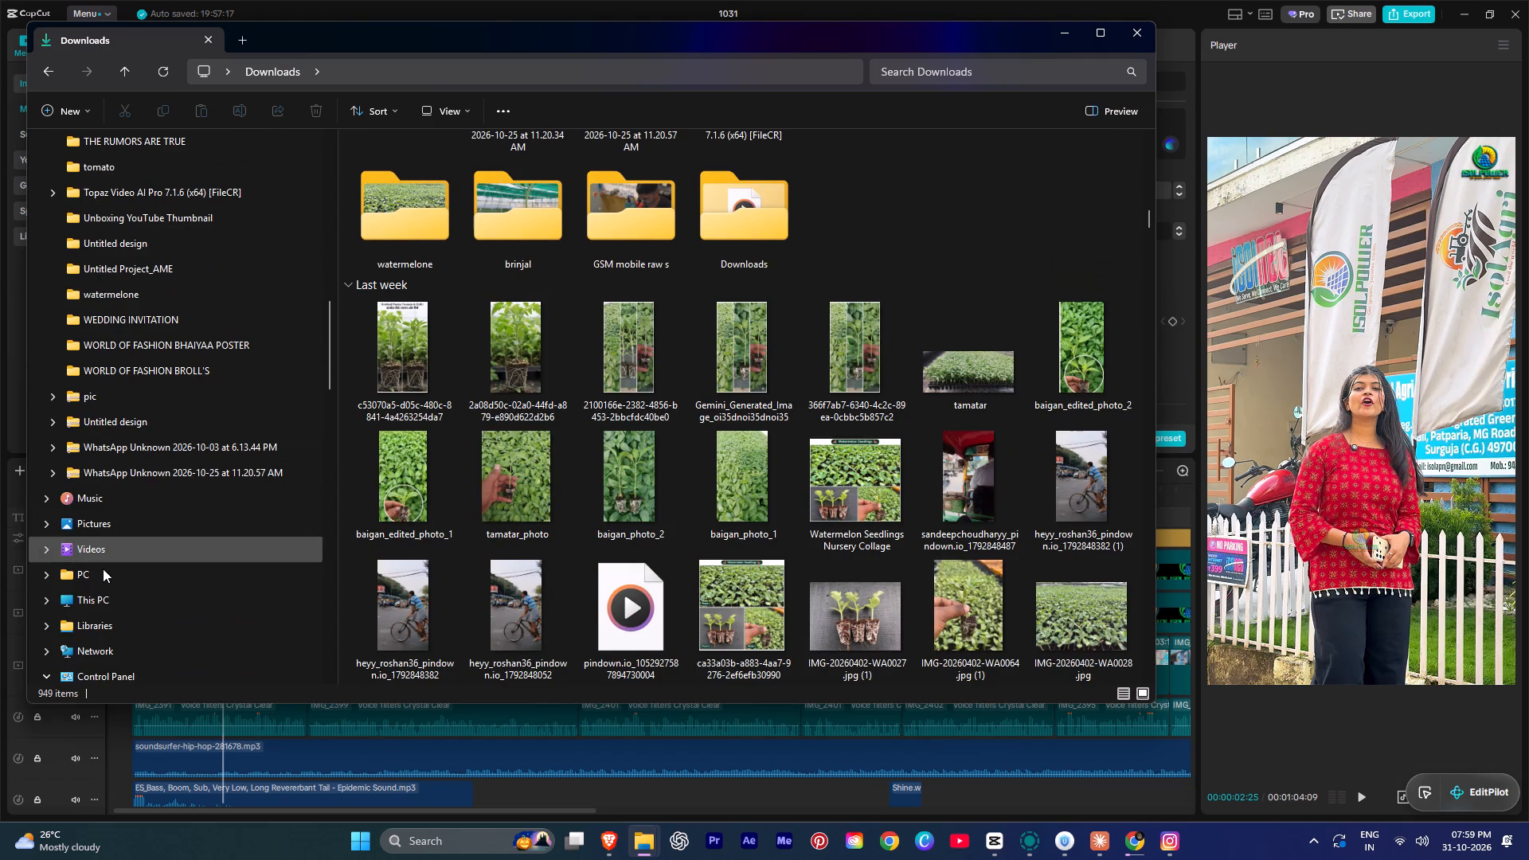
{"action": "left_click", "coordinate": [114, 551]}
{"action": "left_click", "coordinate": [737, 382]}
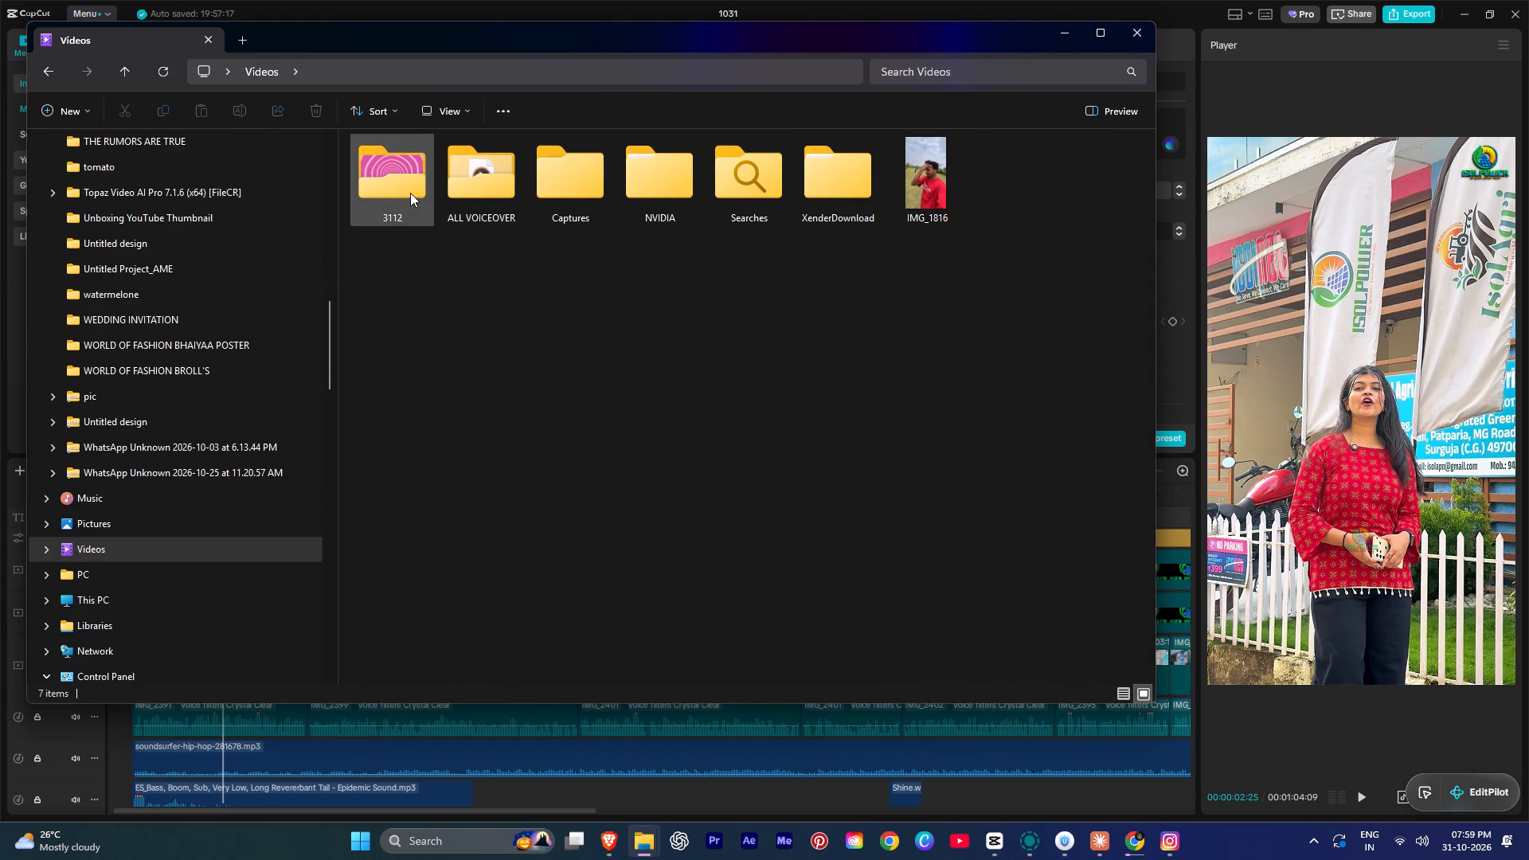
{"action": "double_click", "coordinate": [410, 193]}
{"action": "left_click", "coordinate": [809, 480]}
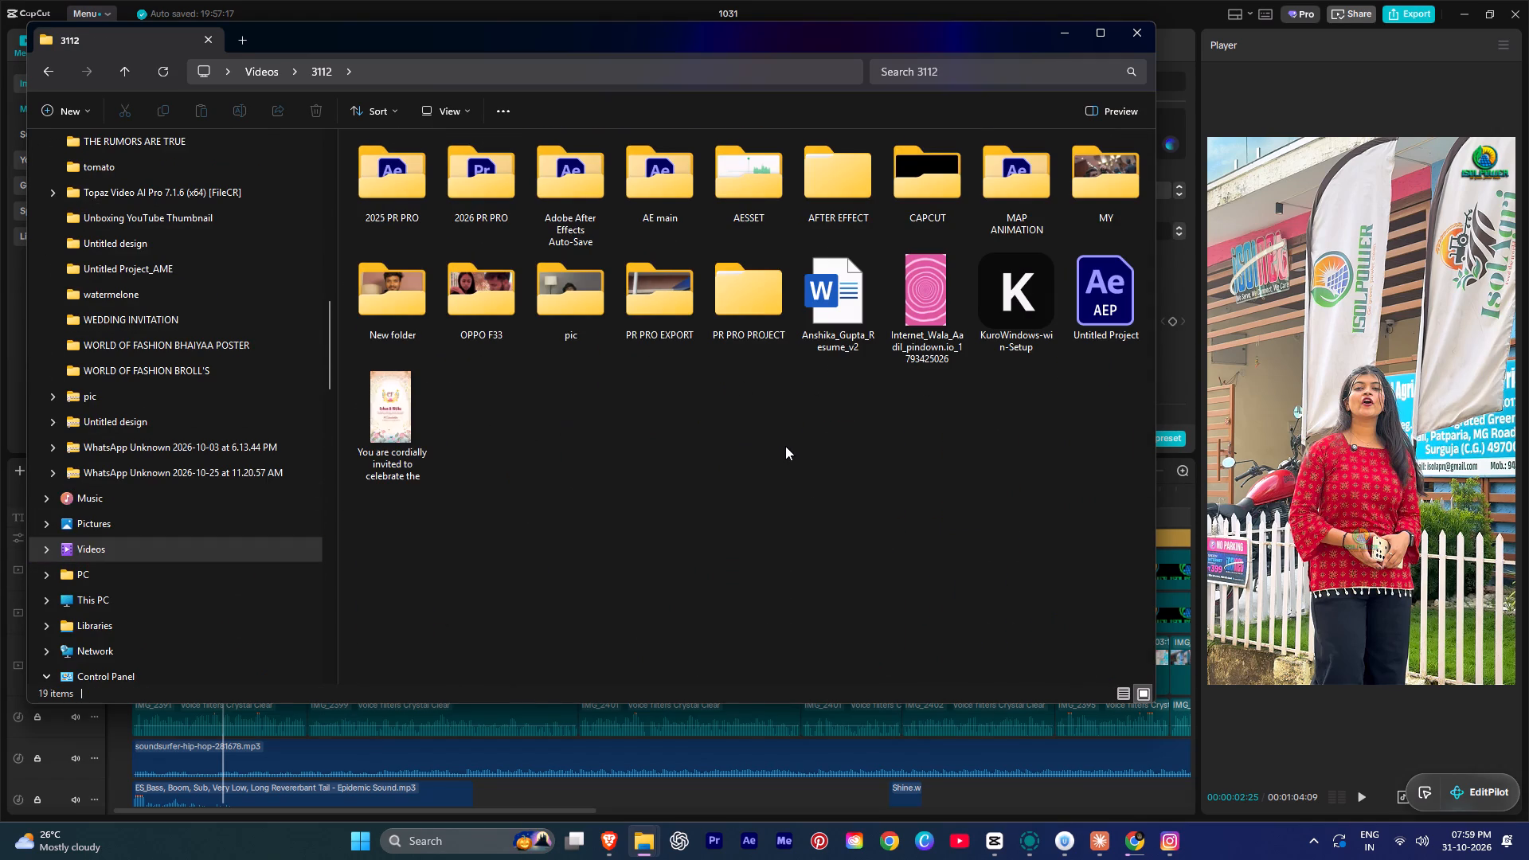
{"action": "left_click", "coordinate": [785, 446]}
Check the AESSET and PR PRO PROJECT folders inside 3112 and return to the Videos folder.
{"action": "double_click", "coordinate": [752, 207]}
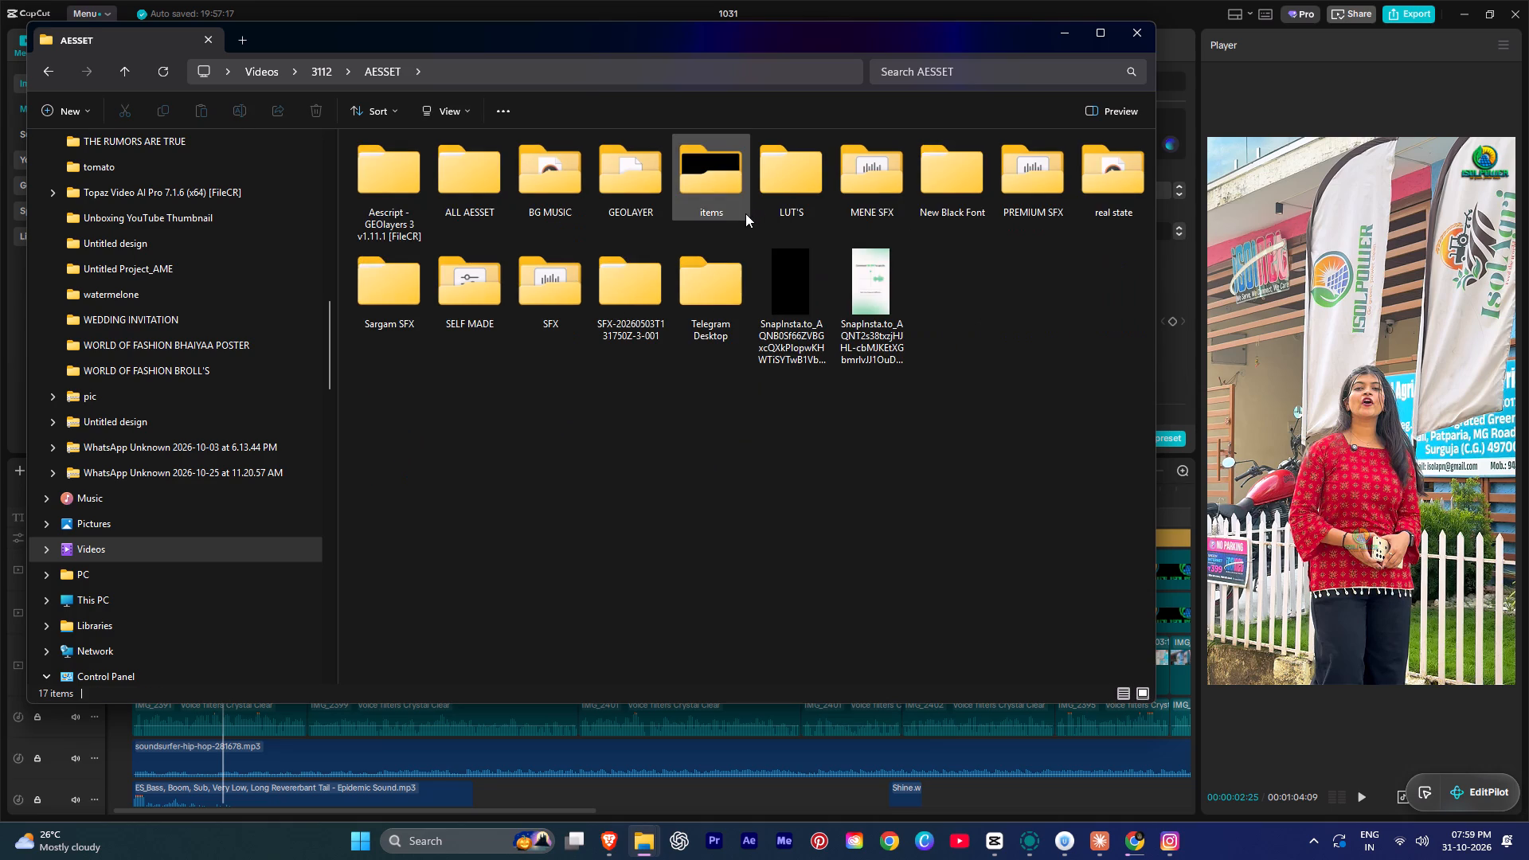
{"action": "left_click", "coordinate": [745, 213]}
{"action": "left_click", "coordinate": [943, 359]}
{"action": "left_click", "coordinate": [831, 406]}
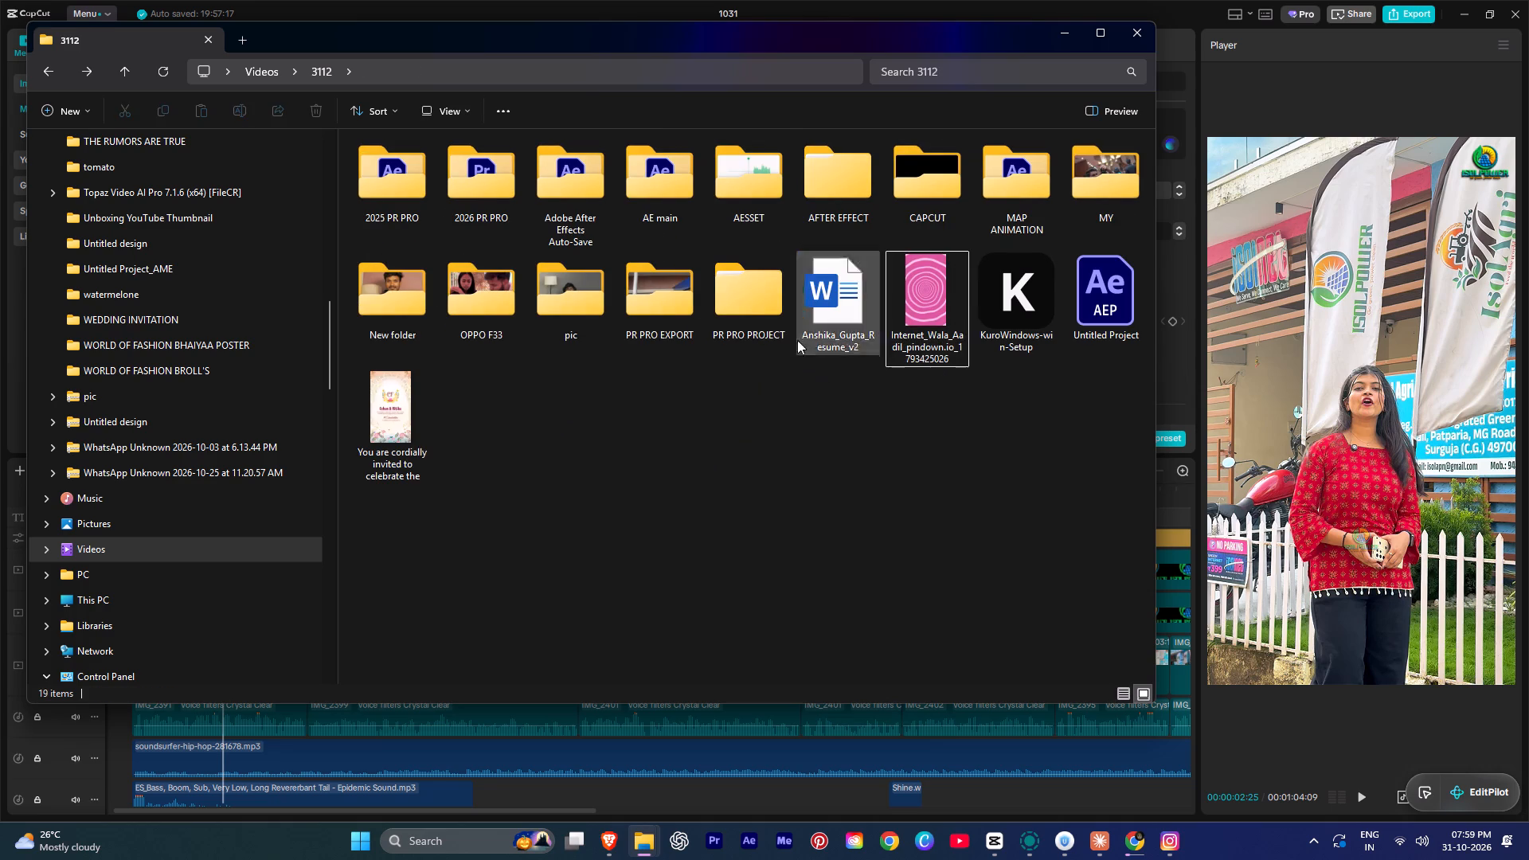
{"action": "double_click", "coordinate": [754, 278]}
{"action": "double_click", "coordinate": [745, 283]}
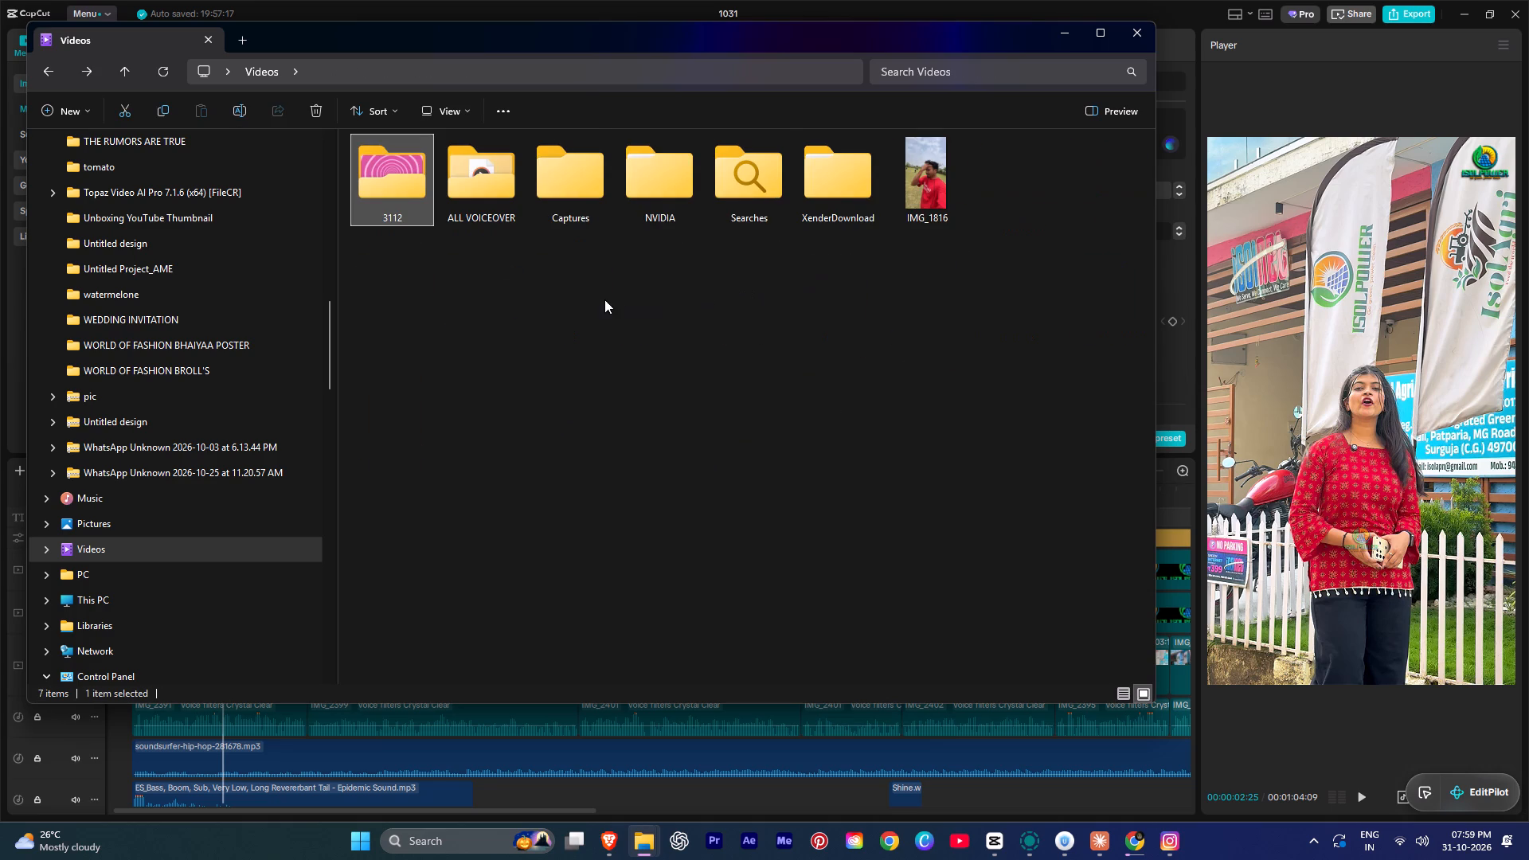
Reopen the 3112 folder in Videos and look through its contents again.
{"action": "left_click", "coordinate": [604, 299]}
{"action": "left_click", "coordinate": [723, 463]}
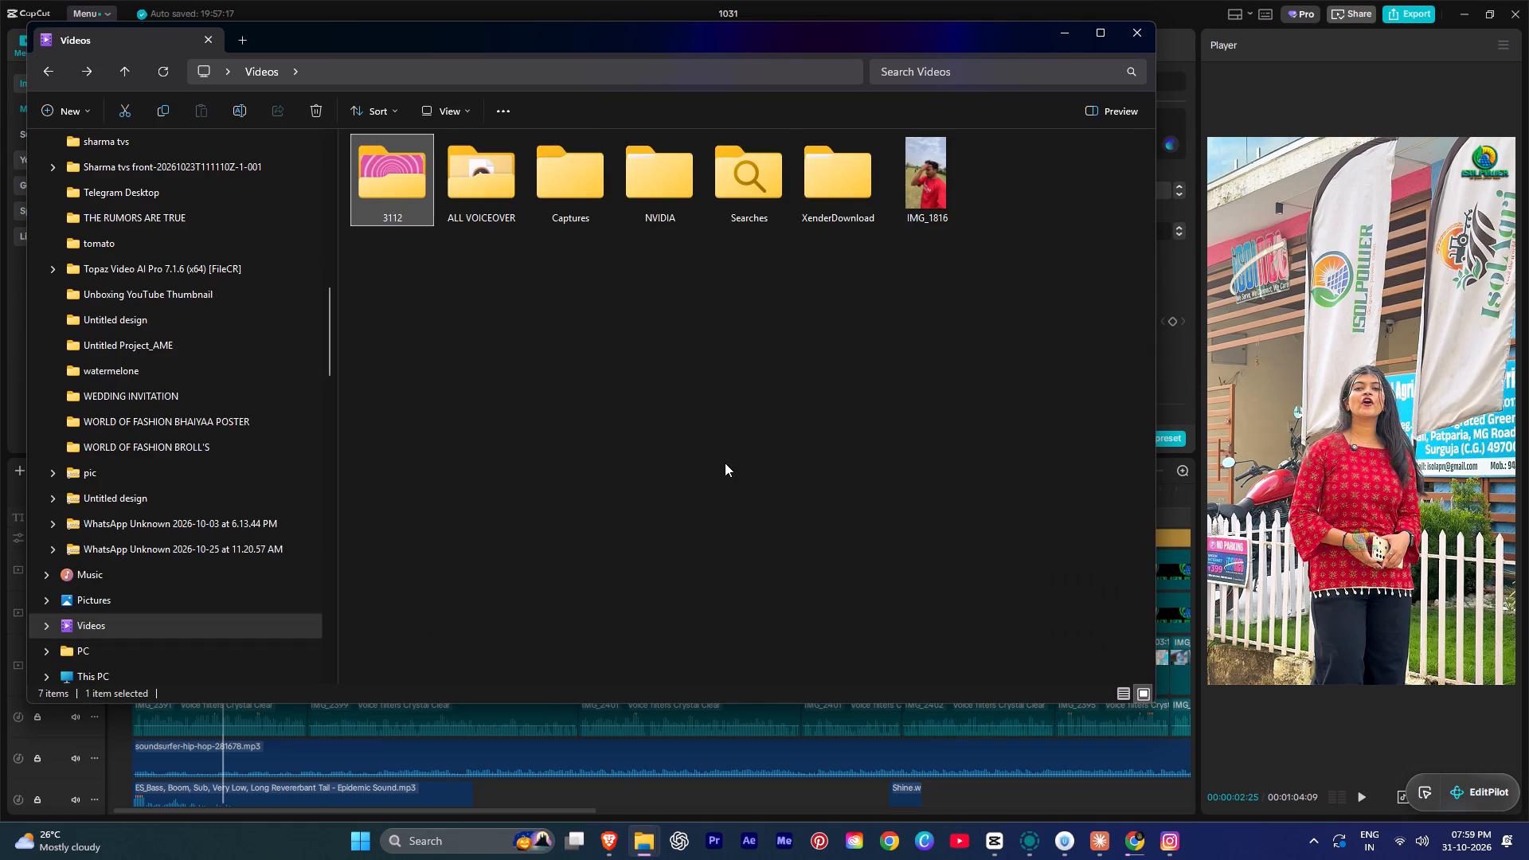
{"action": "left_click", "coordinate": [725, 463]}
{"action": "left_click", "coordinate": [764, 413]}
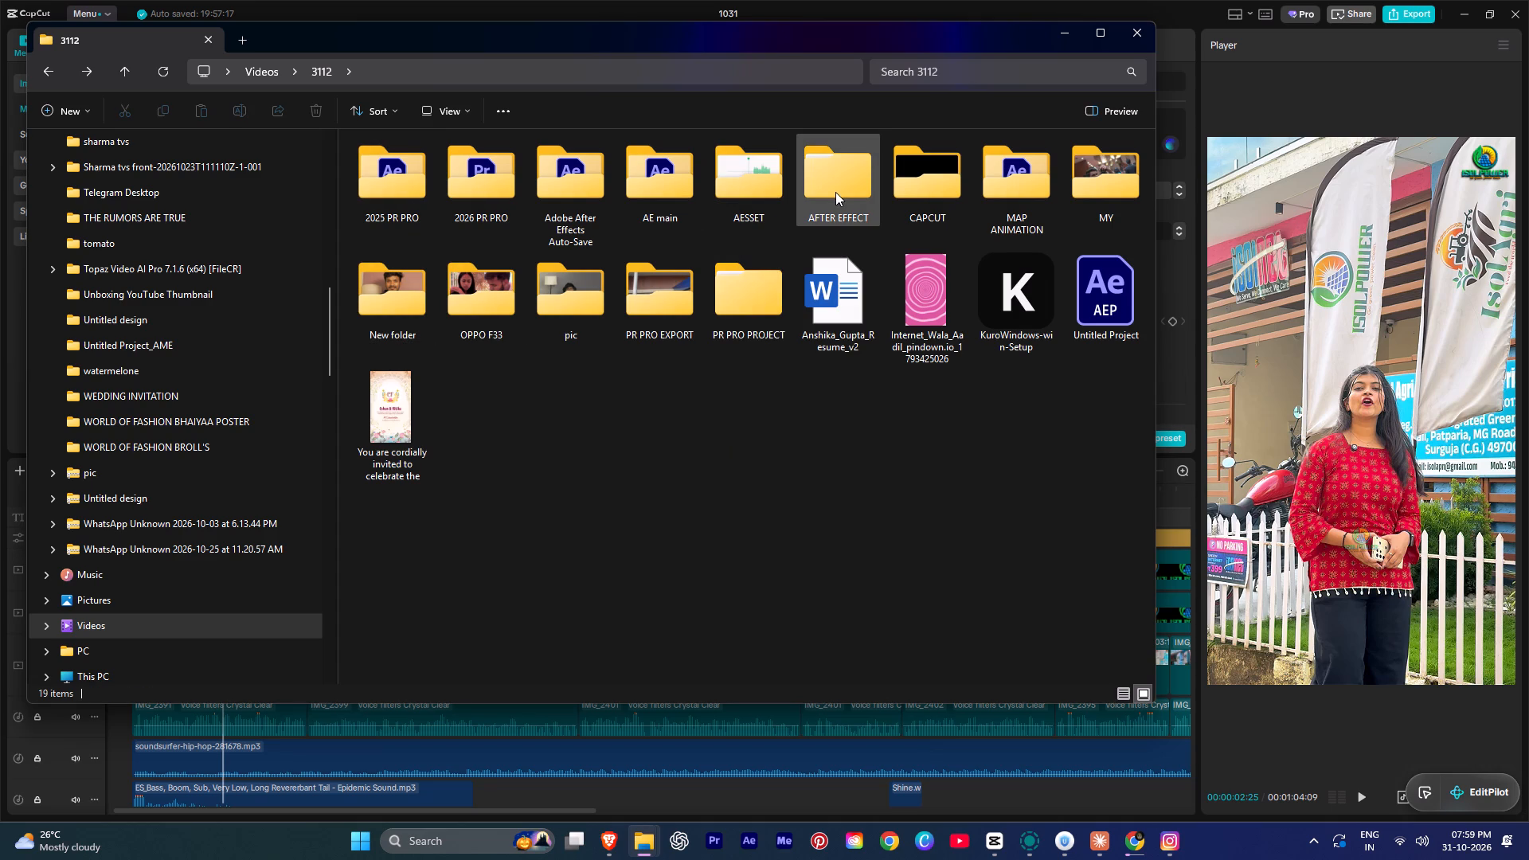
{"action": "left_click", "coordinate": [849, 396]}
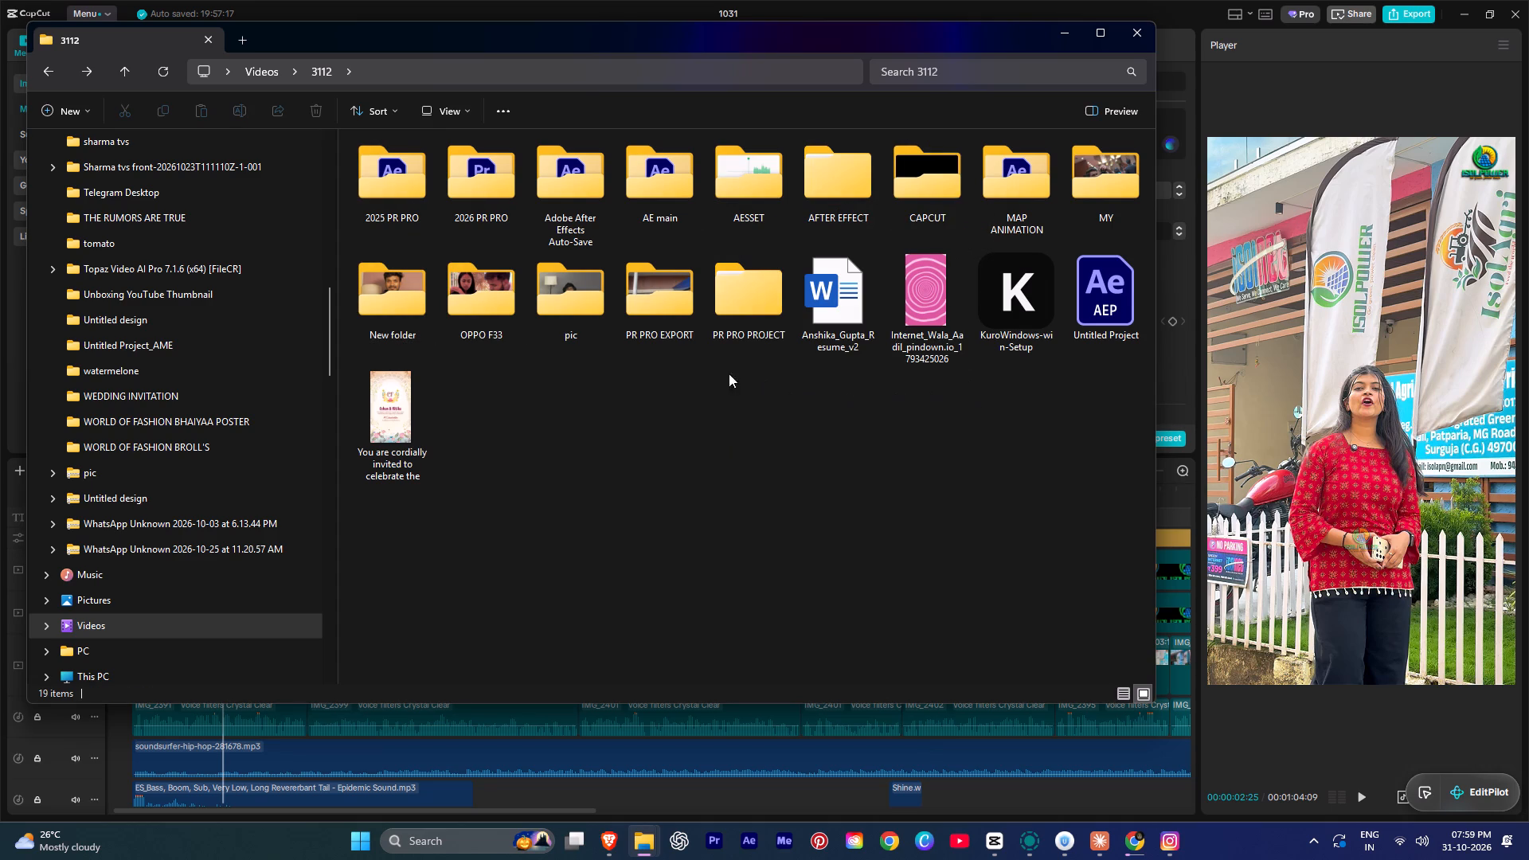
{"action": "left_click", "coordinate": [723, 430]}
Show the desktop, then search Windows for the Kuro app and launch it.
{"action": "key", "text": "super+d"}
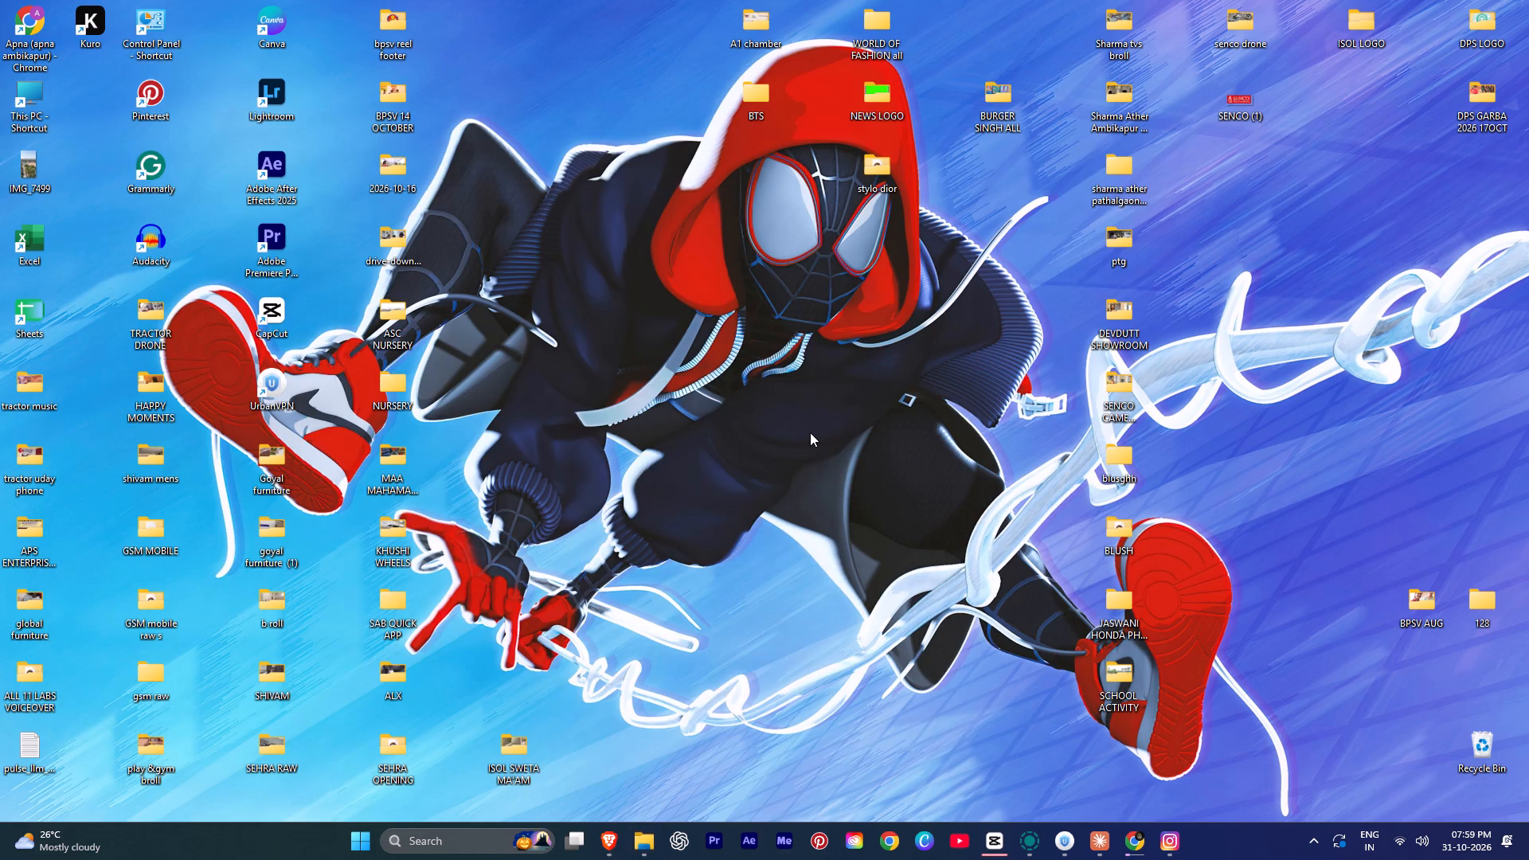
{"action": "key", "text": "k"}
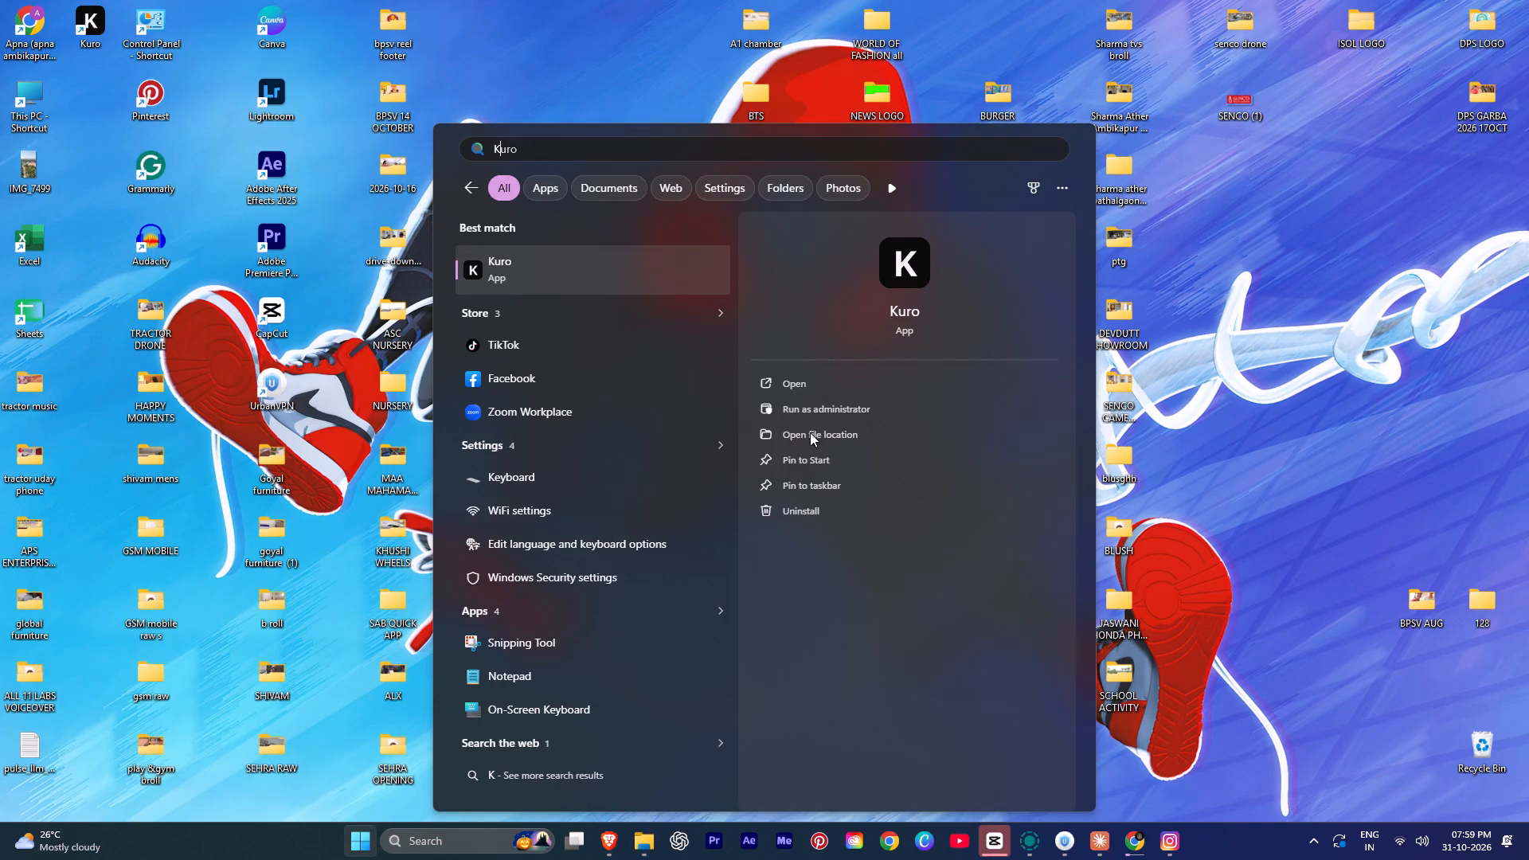
{"action": "left_click", "coordinate": [878, 348]}
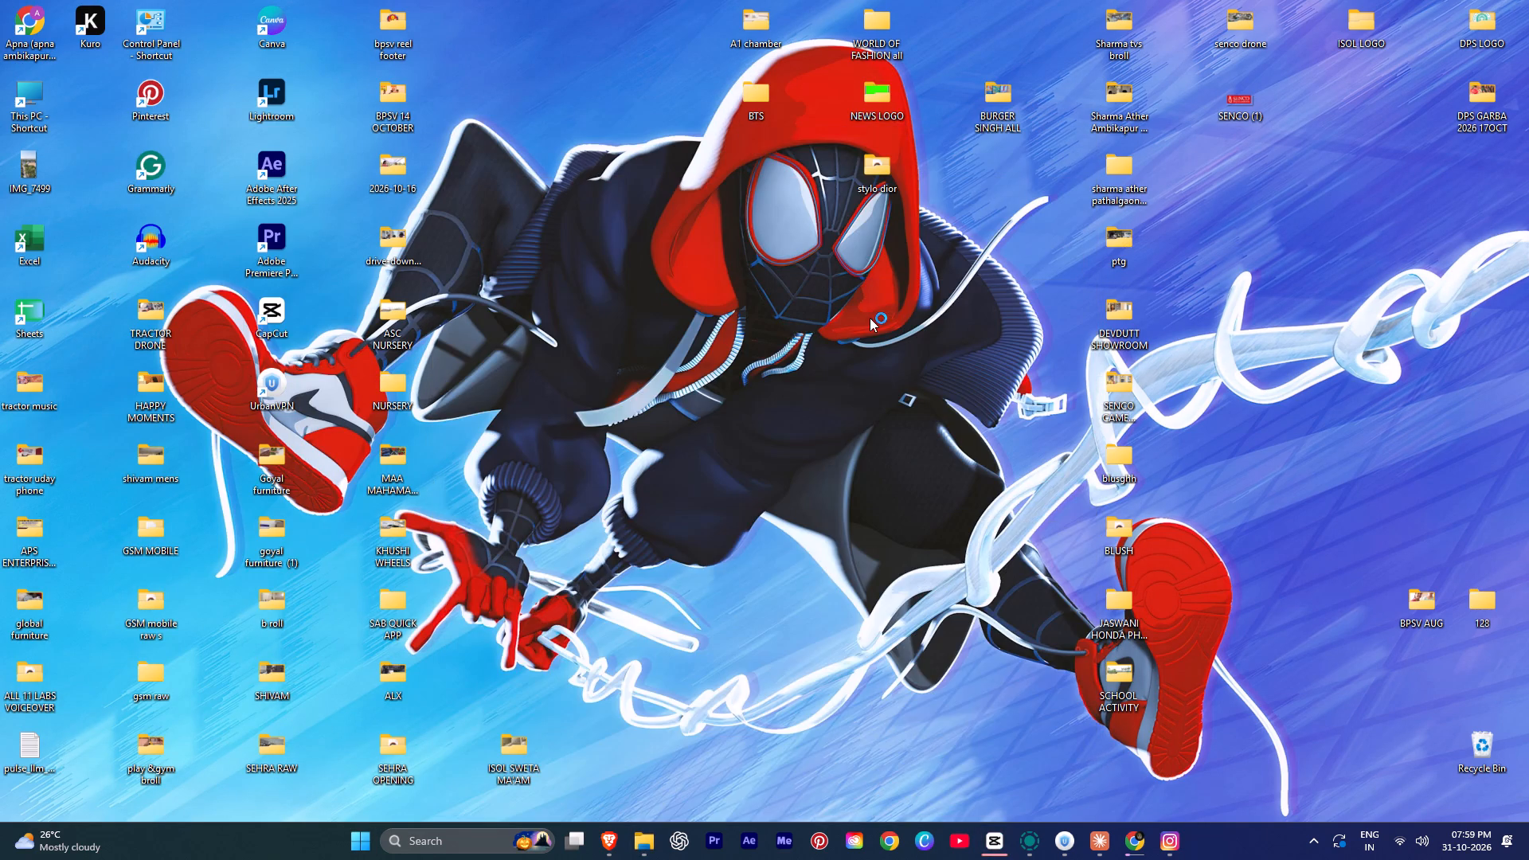
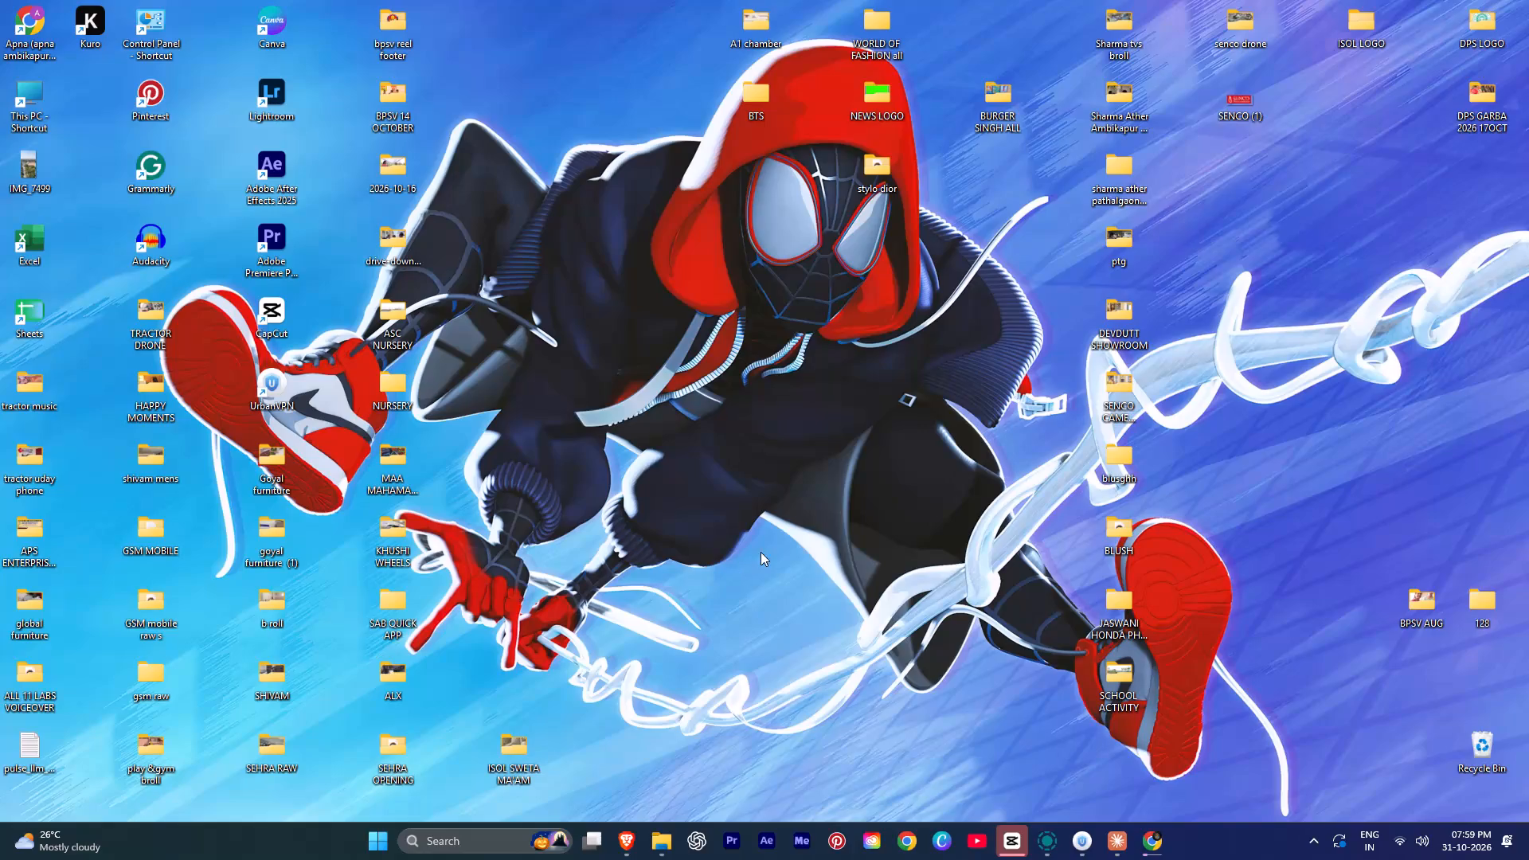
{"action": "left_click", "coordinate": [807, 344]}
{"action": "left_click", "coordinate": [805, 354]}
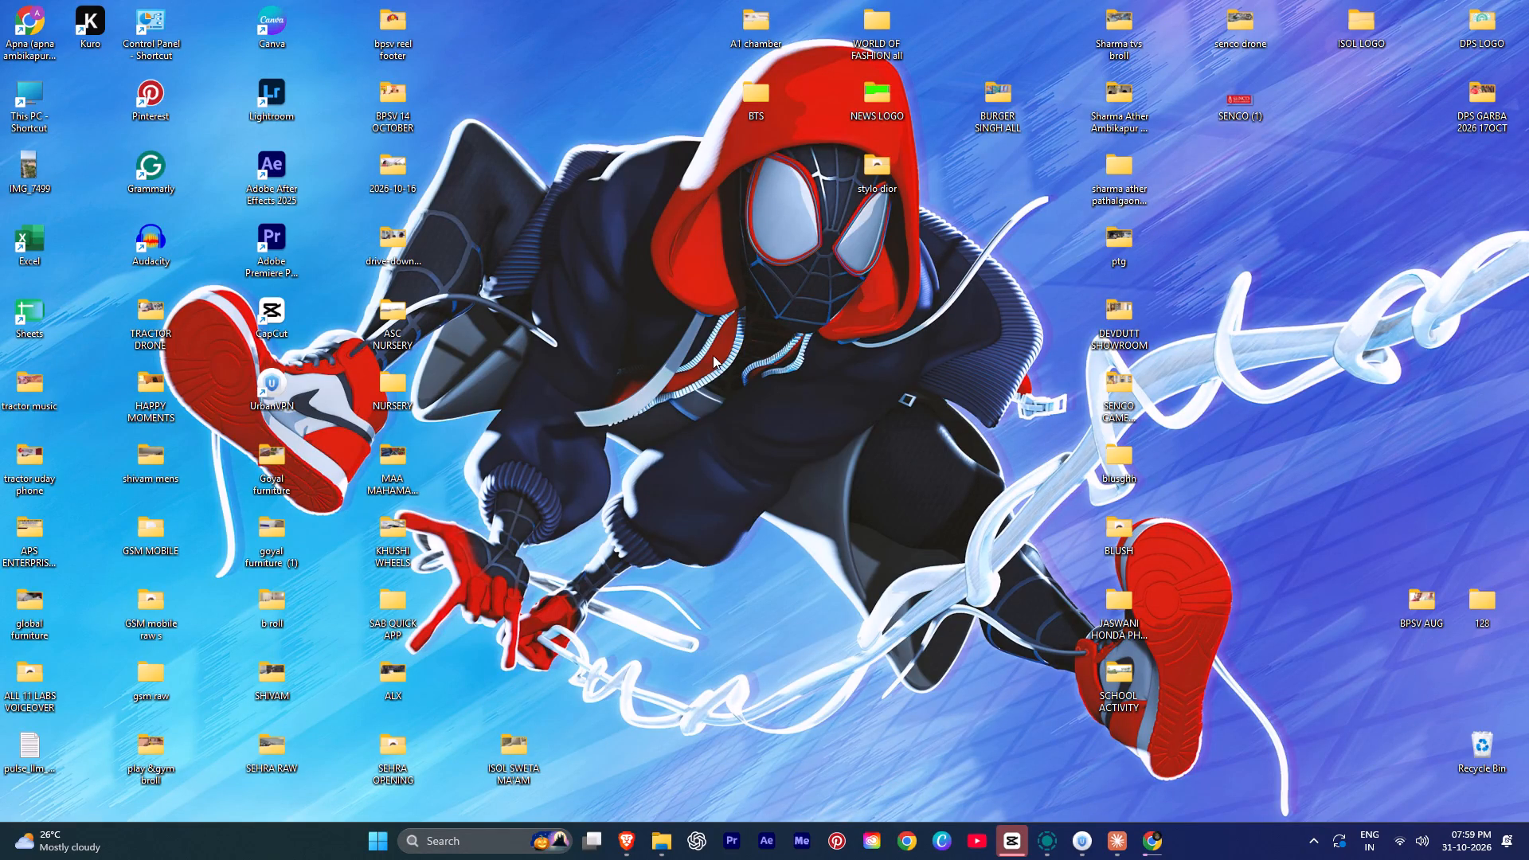
Import the pink spiral video from the 3112 folder into CapCut project 1031 and place it where the Default text clip ends.
{"action": "key", "text": "alt+Tab"}
{"action": "left_click", "coordinate": [535, 353], "text": "alt"}
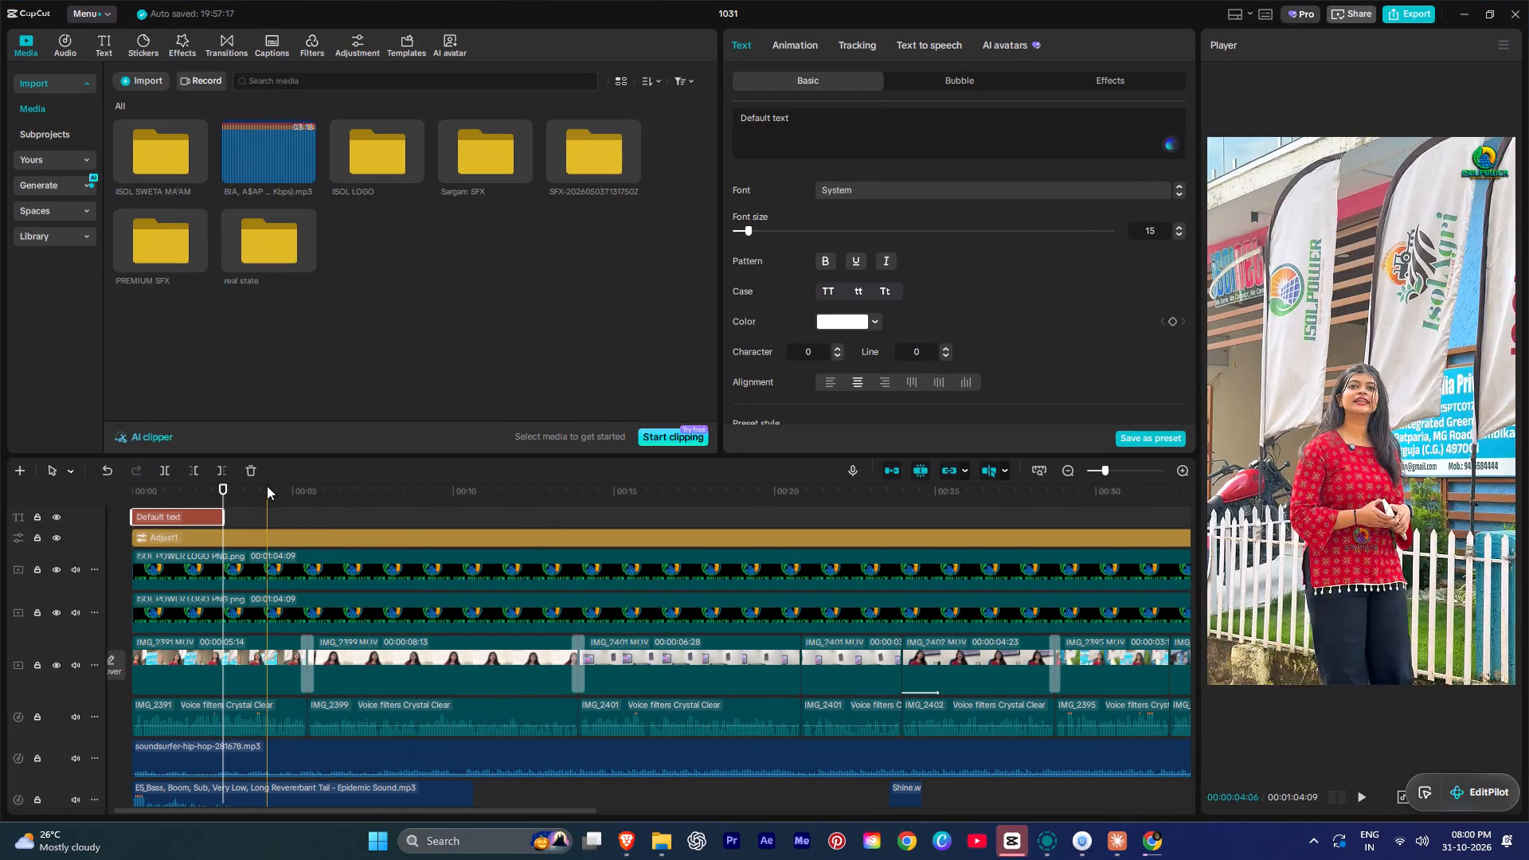
{"action": "left_click", "coordinate": [272, 338]}
{"action": "key", "text": "alt+Tab"}
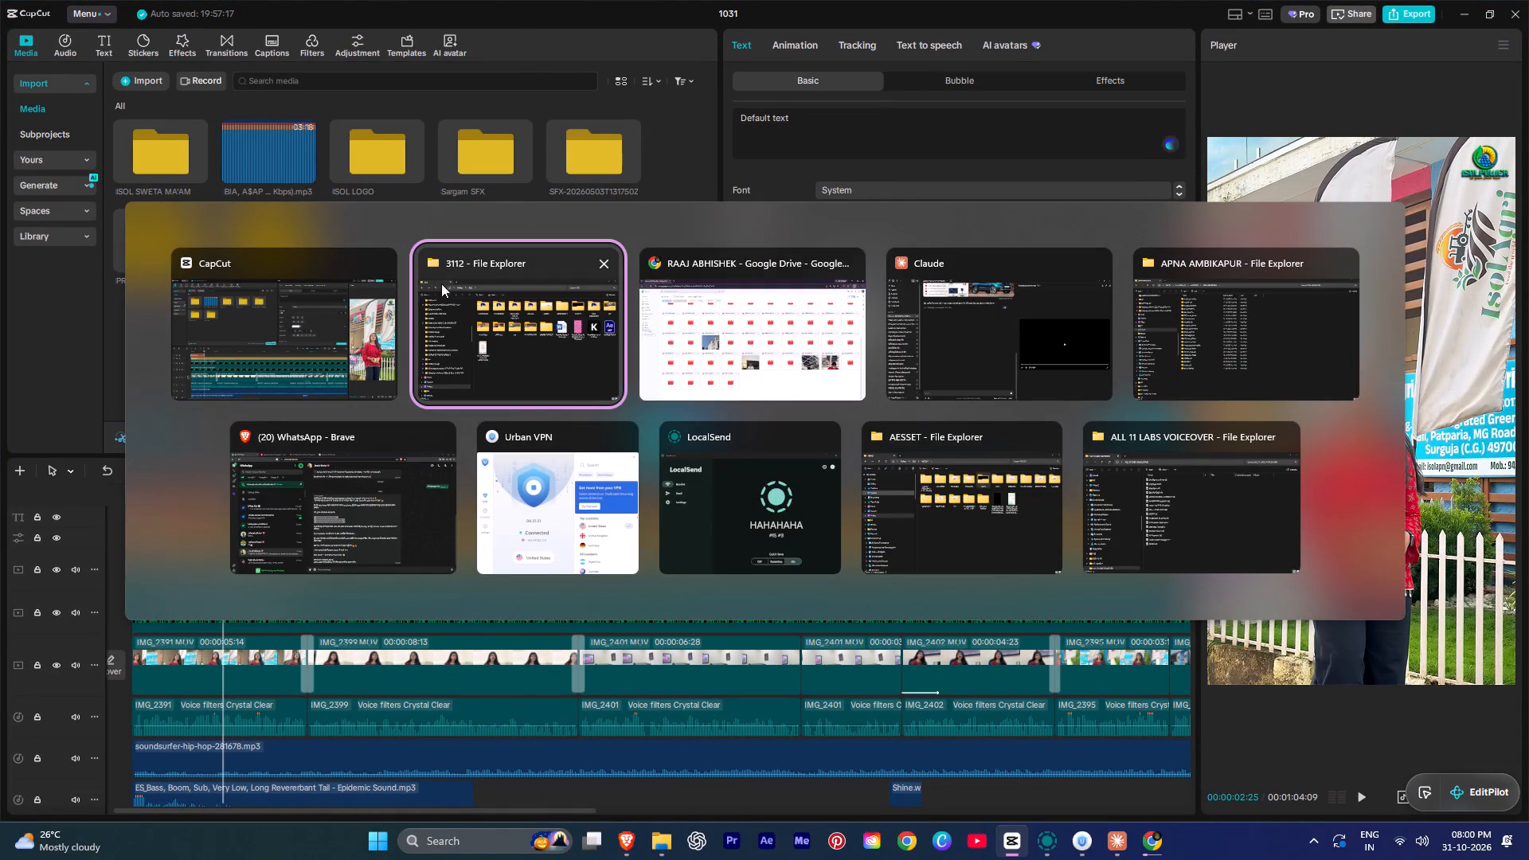
{"action": "left_click", "coordinate": [585, 342], "text": "alt"}
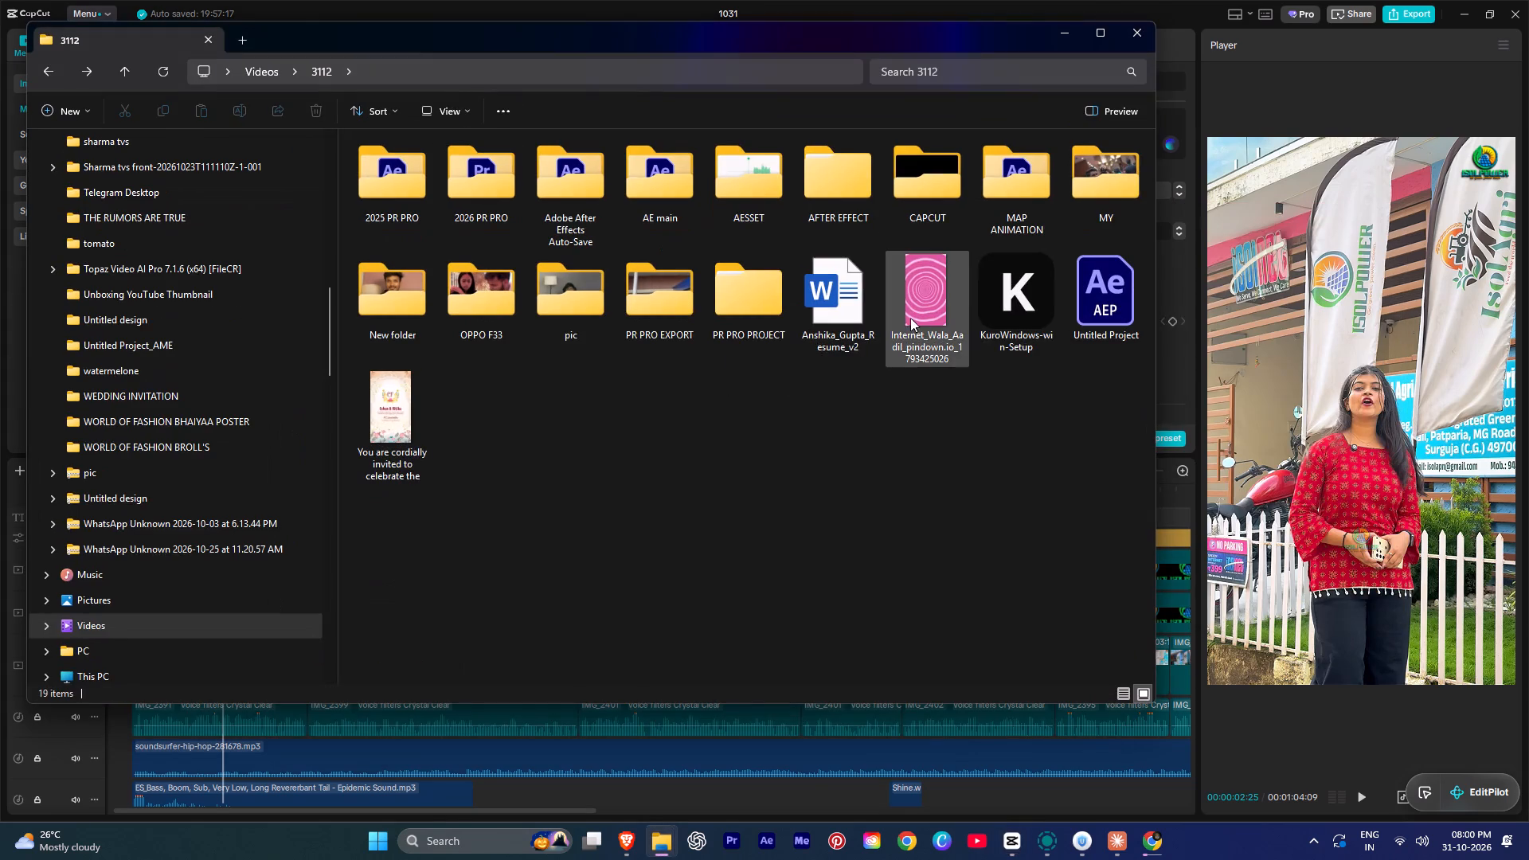
{"action": "left_click_drag", "start_coordinate": [930, 295], "coordinate": [397, 291], "text": "alt"}
{"action": "key", "text": "alt+Tab"}
{"action": "left_click", "coordinate": [392, 281]}
{"action": "left_click_drag", "start_coordinate": [364, 246], "coordinate": [221, 635]}
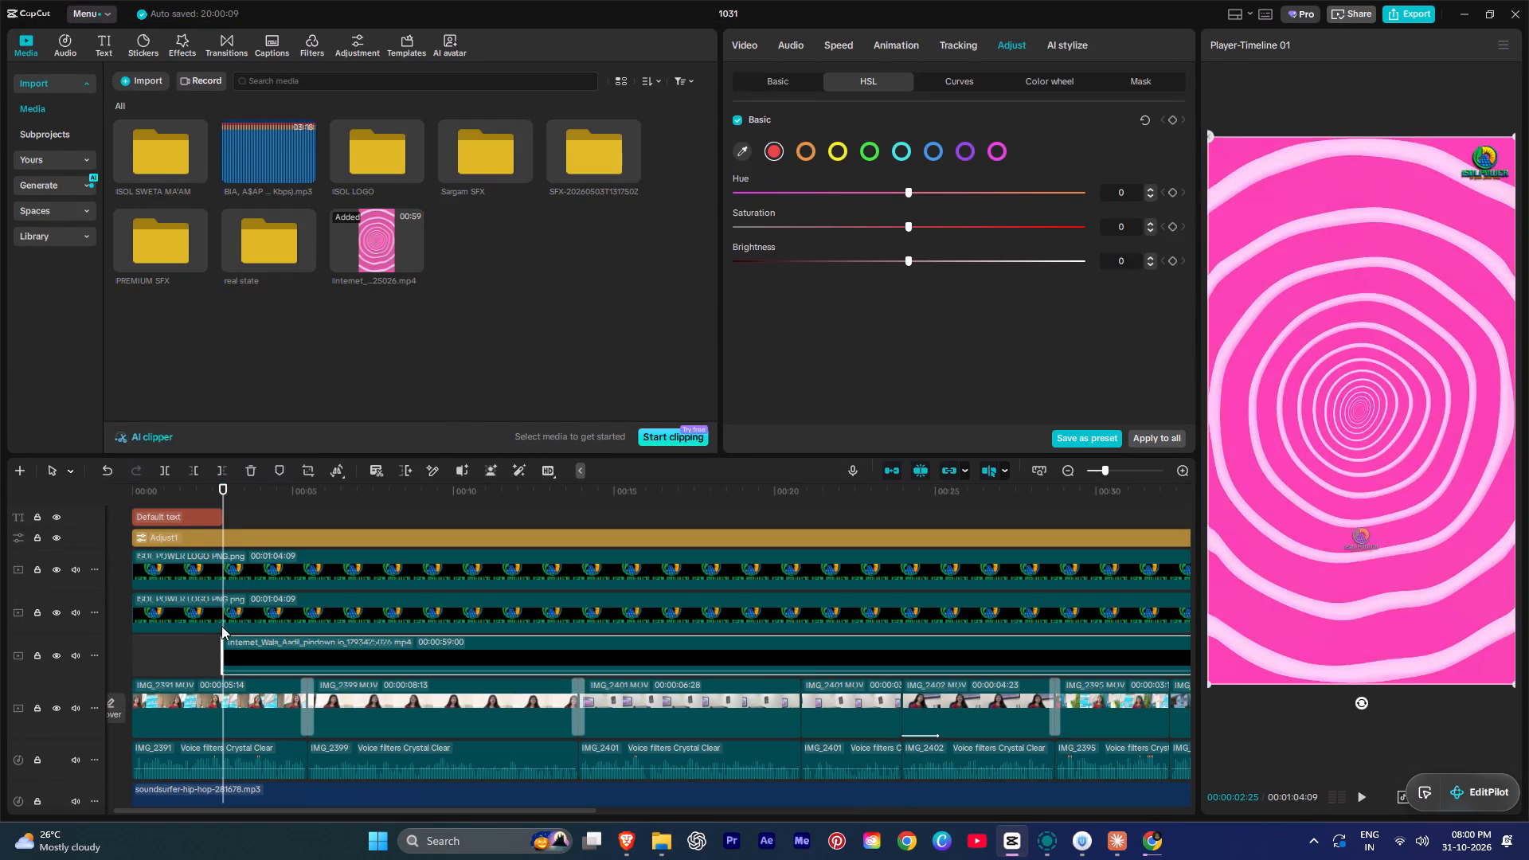
Move the pink spiral clip onto a new track above the adjustment layer, directly below the text track.
{"action": "key", "text": "space"}
{"action": "key", "text": "space"}
{"action": "left_click_drag", "start_coordinate": [233, 638], "coordinate": [239, 543]}
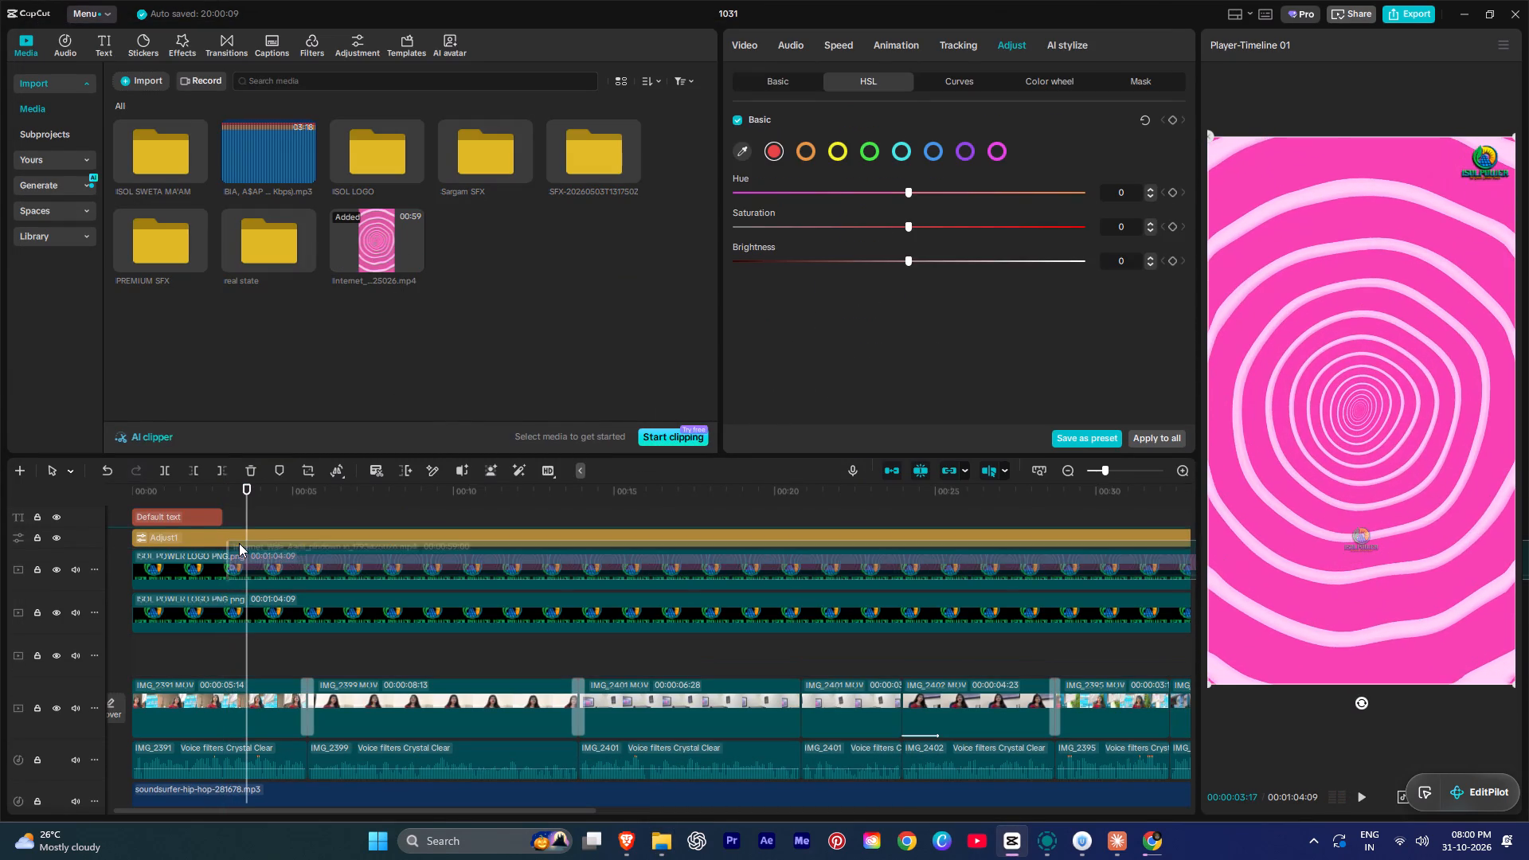
{"action": "left_click_drag", "start_coordinate": [239, 543], "coordinate": [233, 541]}
{"action": "key", "text": "space"}
{"action": "key", "text": "space"}
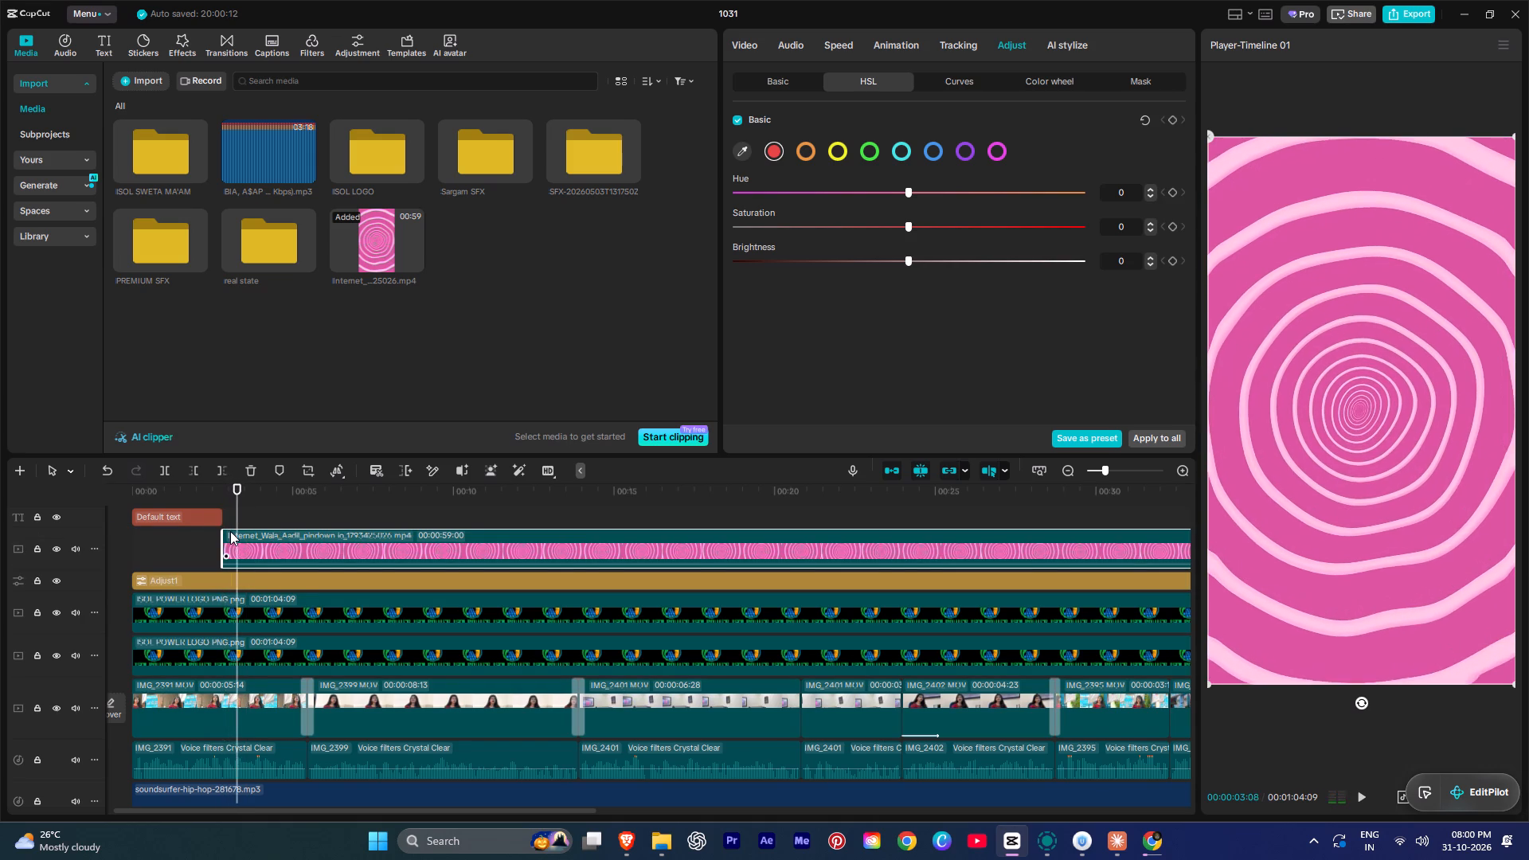
Shift the pink spiral clip slightly later so it starts at about 00:00:03:05, and play it back.
{"action": "scroll", "coordinate": [232, 532], "scroll_direction": "up", "scroll_amount": 6, "text": "ctrl"}
{"action": "left_click", "coordinate": [234, 529]}
{"action": "left_click", "coordinate": [233, 514]}
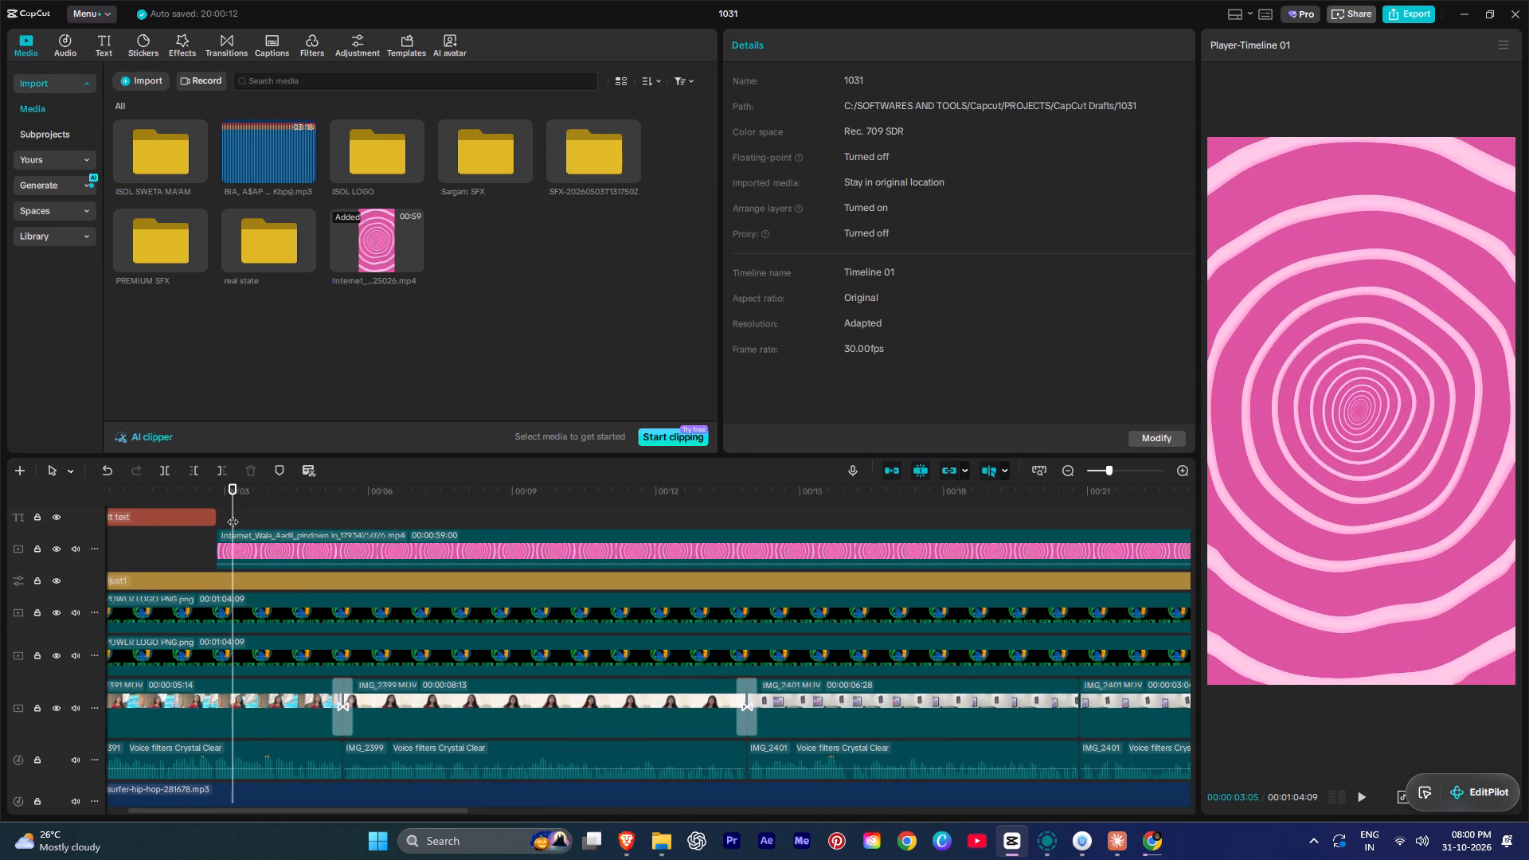
{"action": "key", "text": "space"}
{"action": "left_click", "coordinate": [233, 514]}
{"action": "left_click_drag", "start_coordinate": [243, 549], "coordinate": [256, 550]}
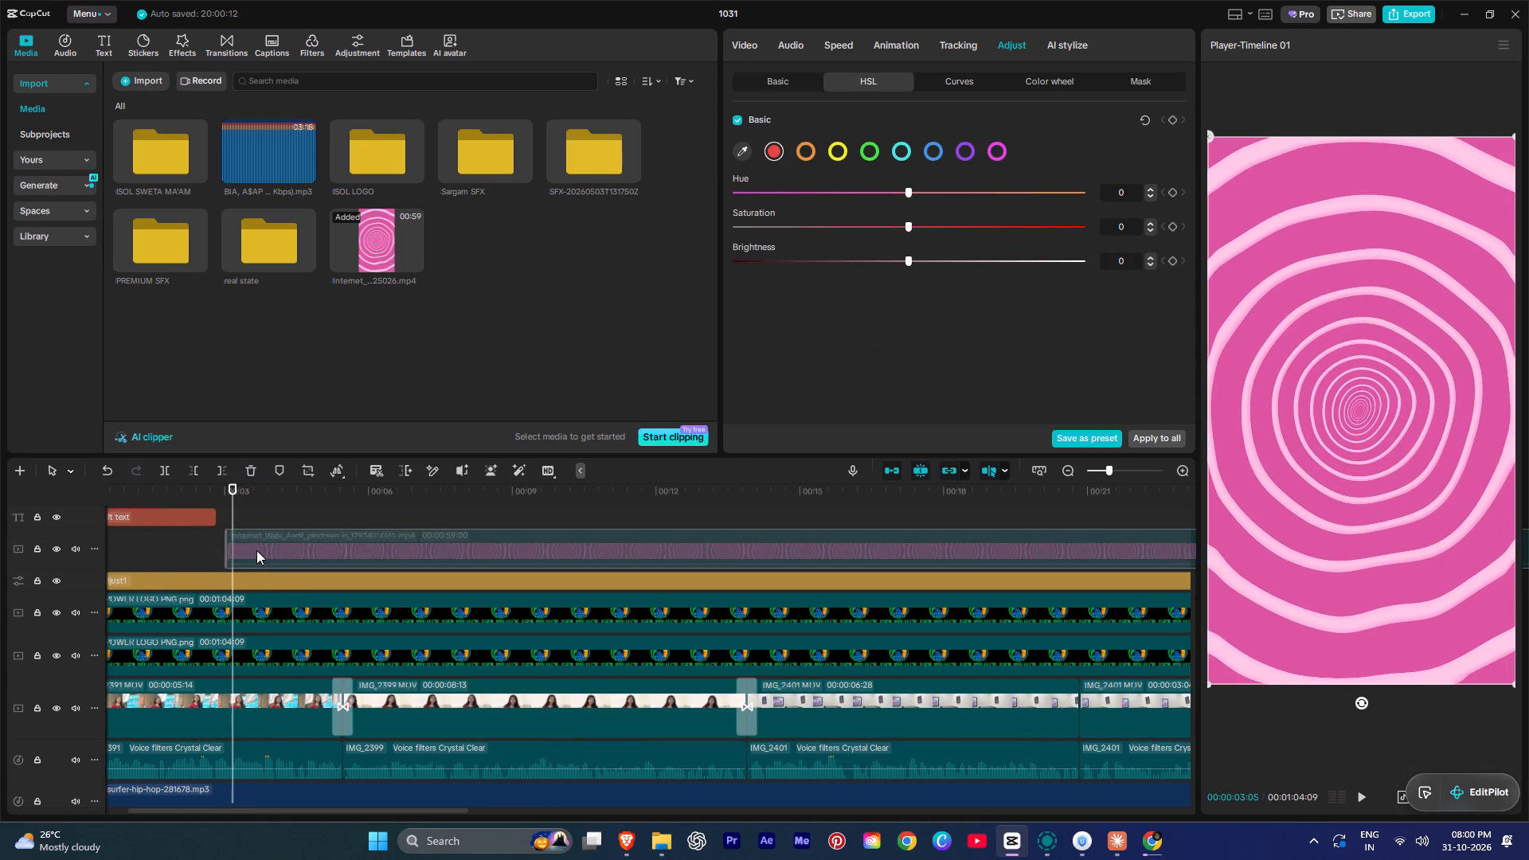
{"action": "left_click_drag", "start_coordinate": [256, 550], "coordinate": [260, 550]}
{"action": "key", "text": "space"}
{"action": "key", "text": "space"}
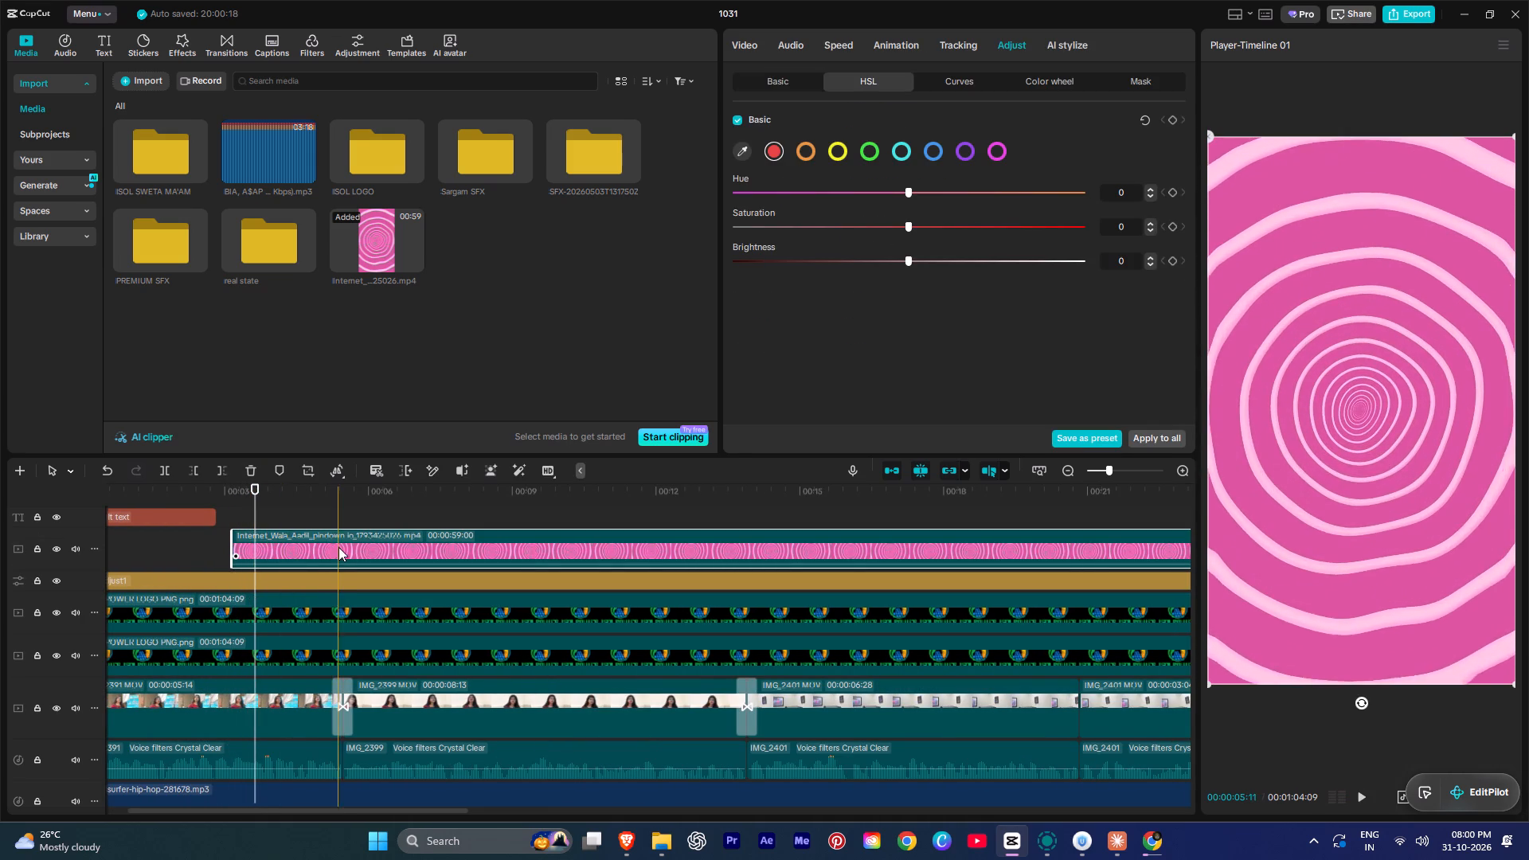
Trim the pink spiral clip's end to the transition between IMG_2391 and IMG_2399, and play the result.
{"action": "type", "text": "W"}
{"action": "key", "text": "space"}
{"action": "key", "text": "space"}
{"action": "key", "text": "space"}
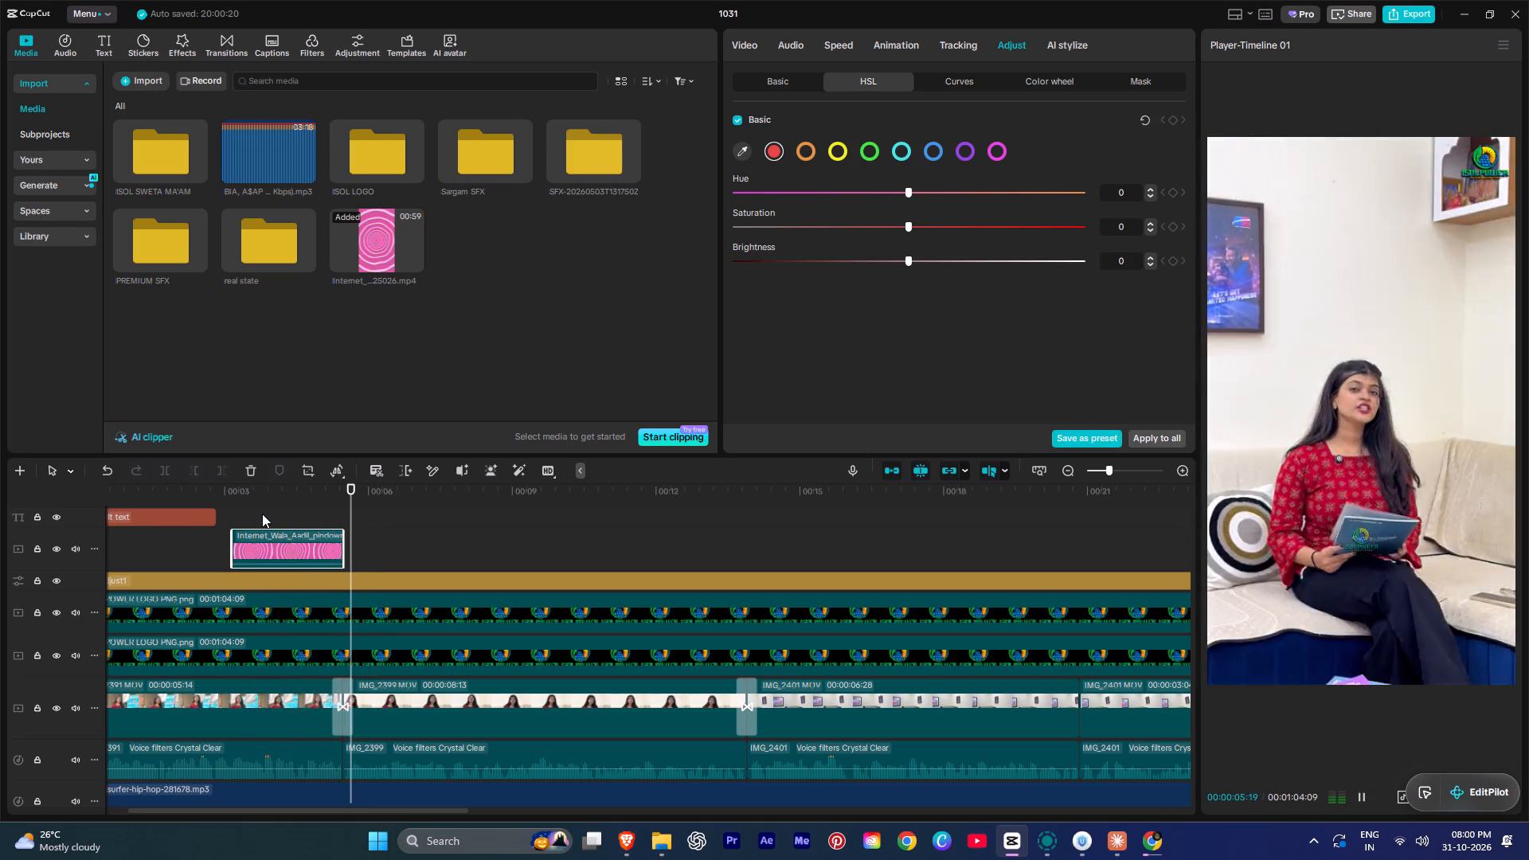
{"action": "key", "text": "space"}
Extend the Default text clip's end to the start of the pink spiral clip, and preview the opening from the beginning.
{"action": "left_click", "coordinate": [230, 505]}
{"action": "left_click", "coordinate": [208, 506]}
{"action": "left_click", "coordinate": [209, 511]}
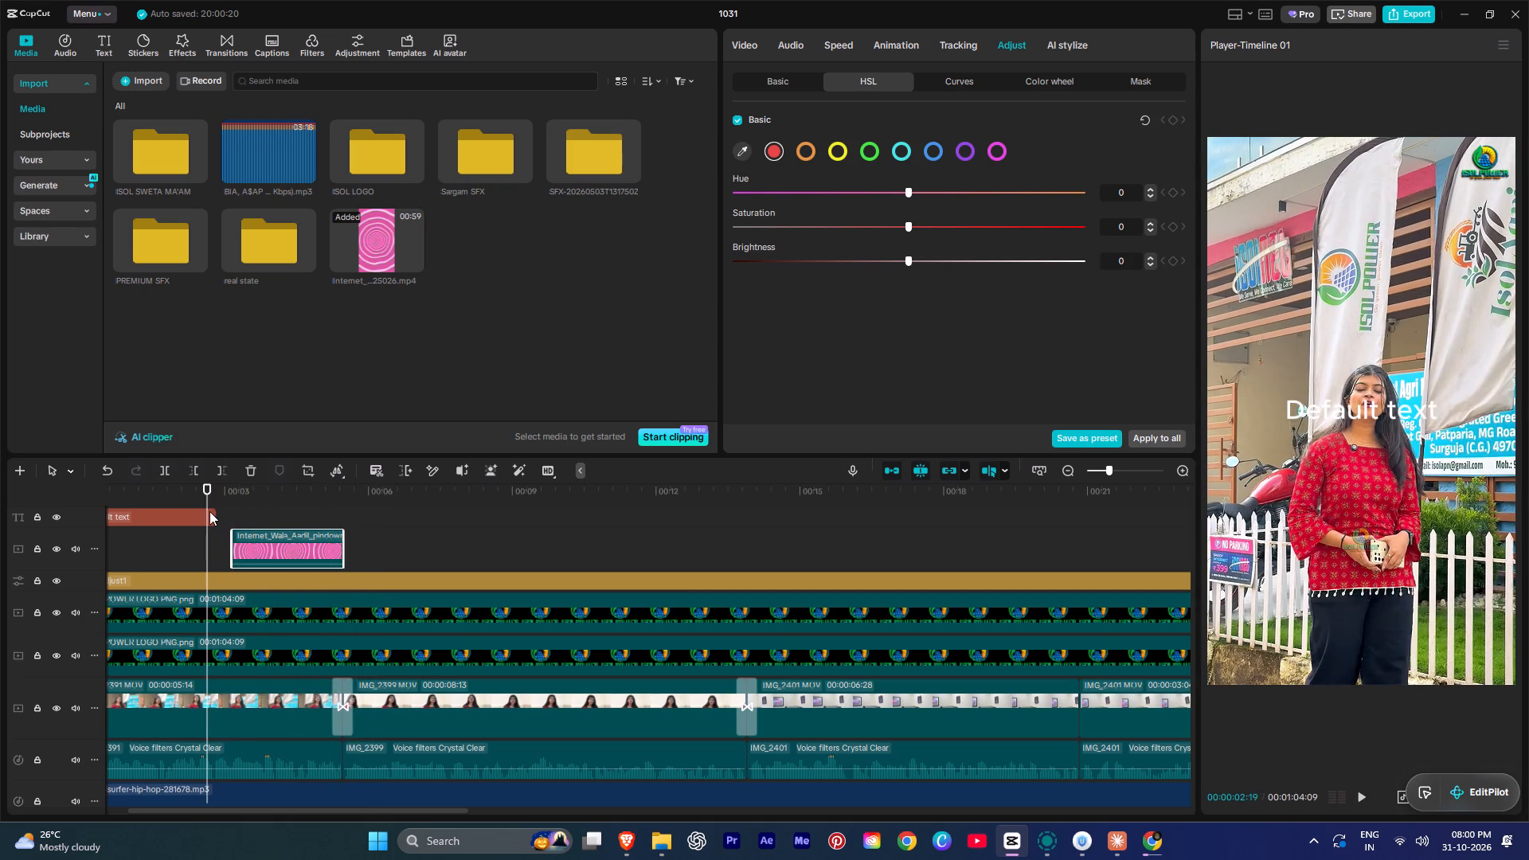
{"action": "left_click_drag", "start_coordinate": [213, 514], "coordinate": [231, 518]}
{"action": "key", "text": "space"}
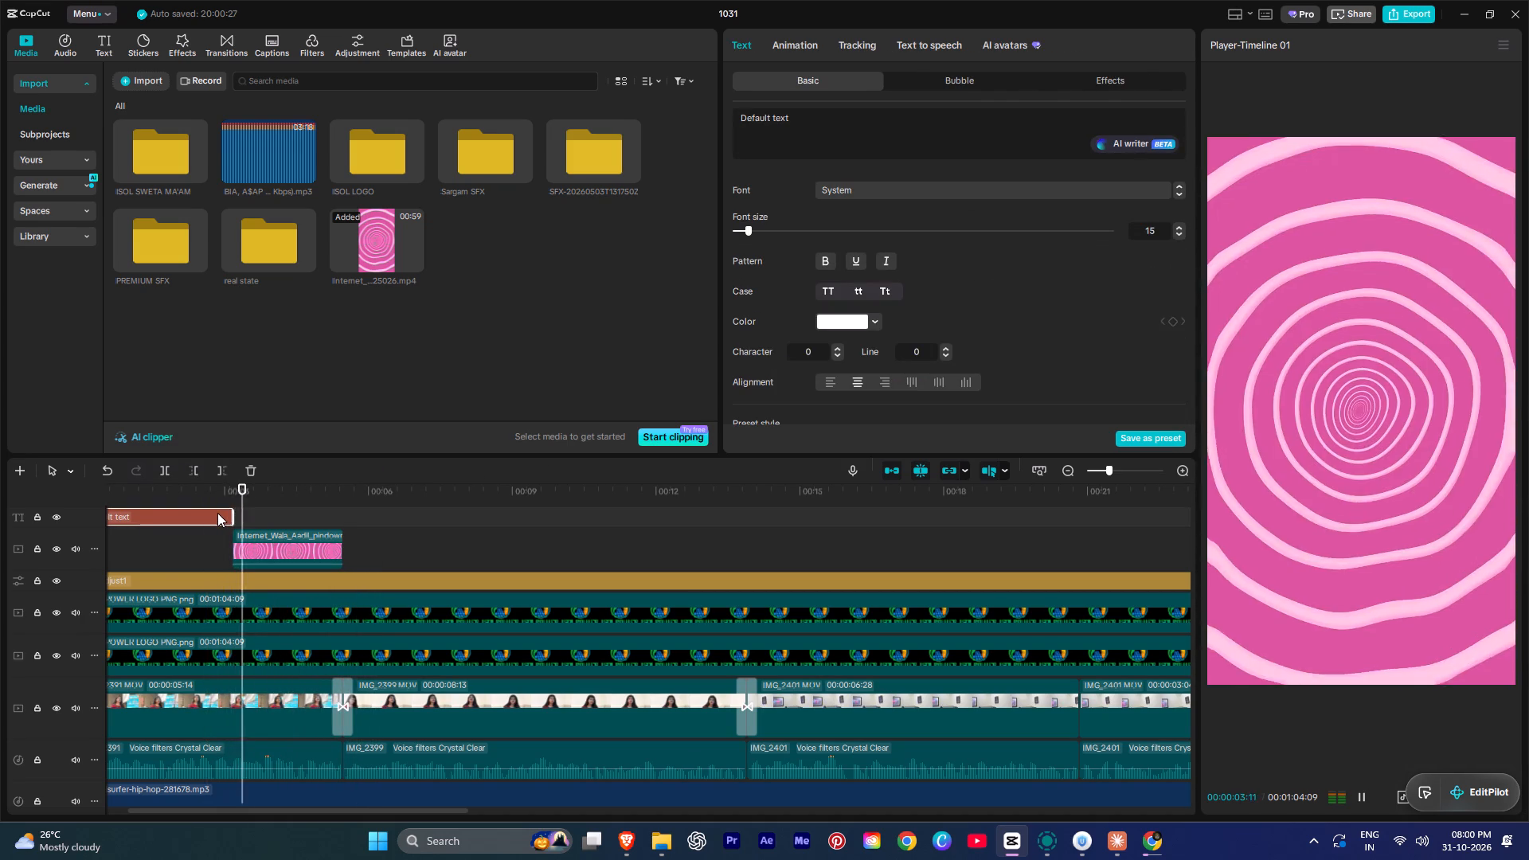
{"action": "key", "text": "space"}
{"action": "left_click_drag", "start_coordinate": [268, 514], "coordinate": [76, 514]}
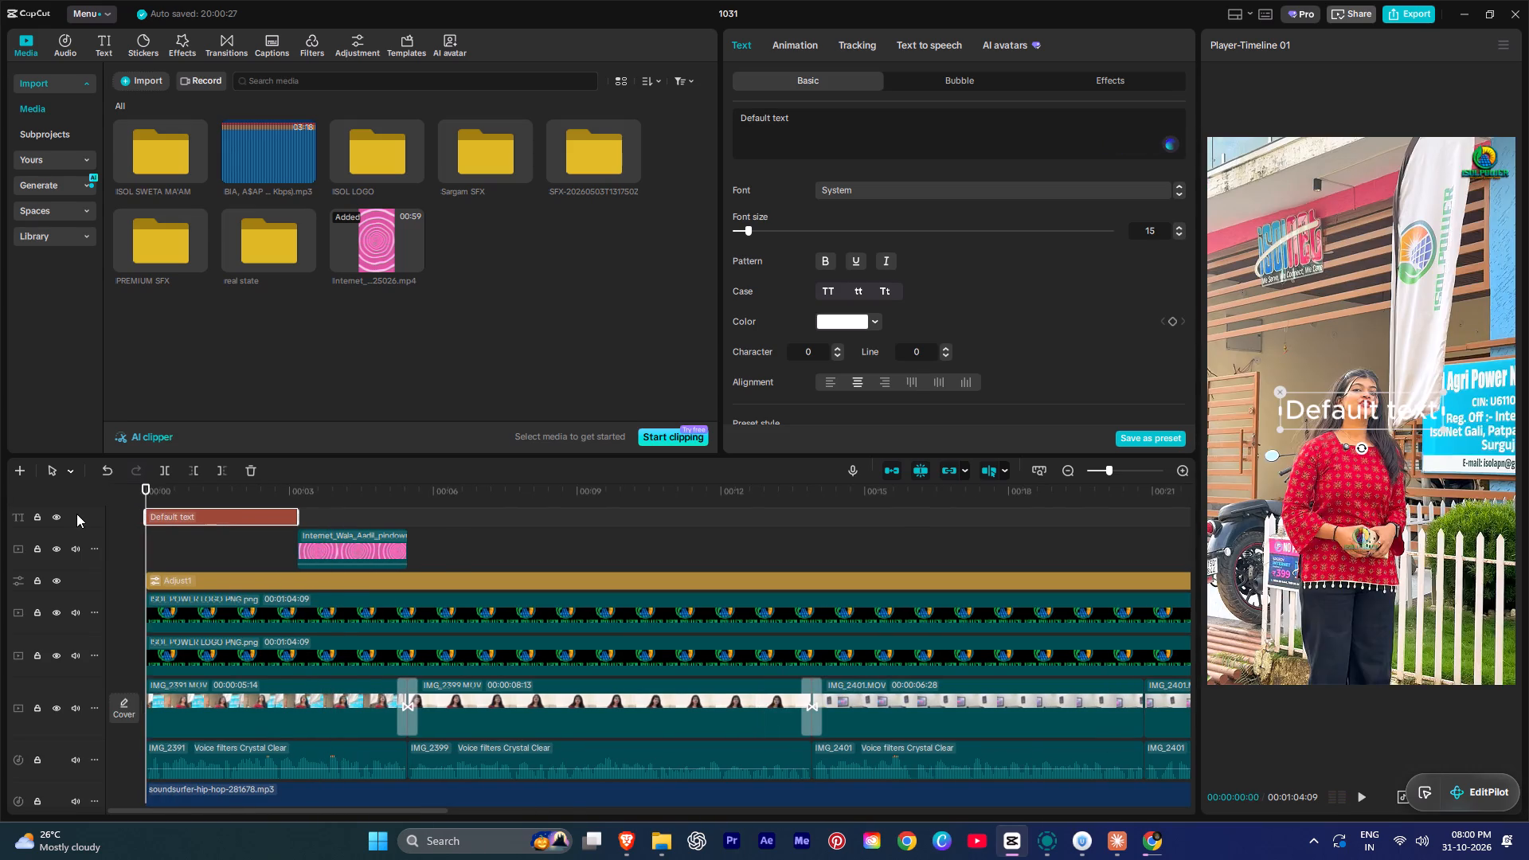
{"action": "key", "text": "space"}
{"action": "key", "text": "space"}
Replace the wording of the Default text clip with "Chhattisgarh".
{"action": "left_click", "coordinate": [197, 520]}
{"action": "left_click", "coordinate": [845, 159]}
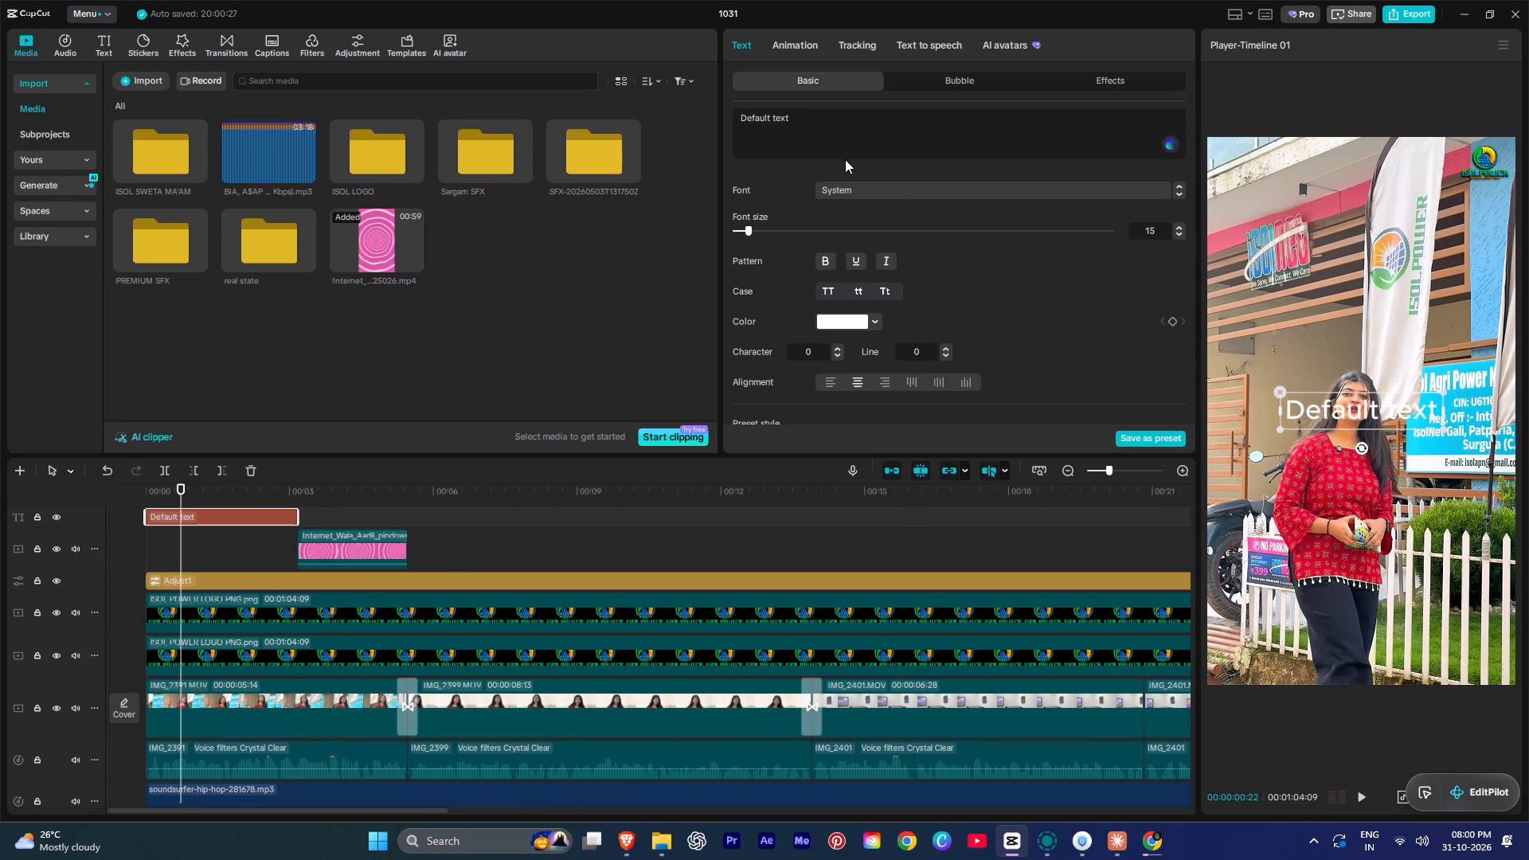
{"action": "key", "text": "ctrl+a"}
{"action": "left_click", "coordinate": [486, 522]}
{"action": "left_click", "coordinate": [244, 535]}
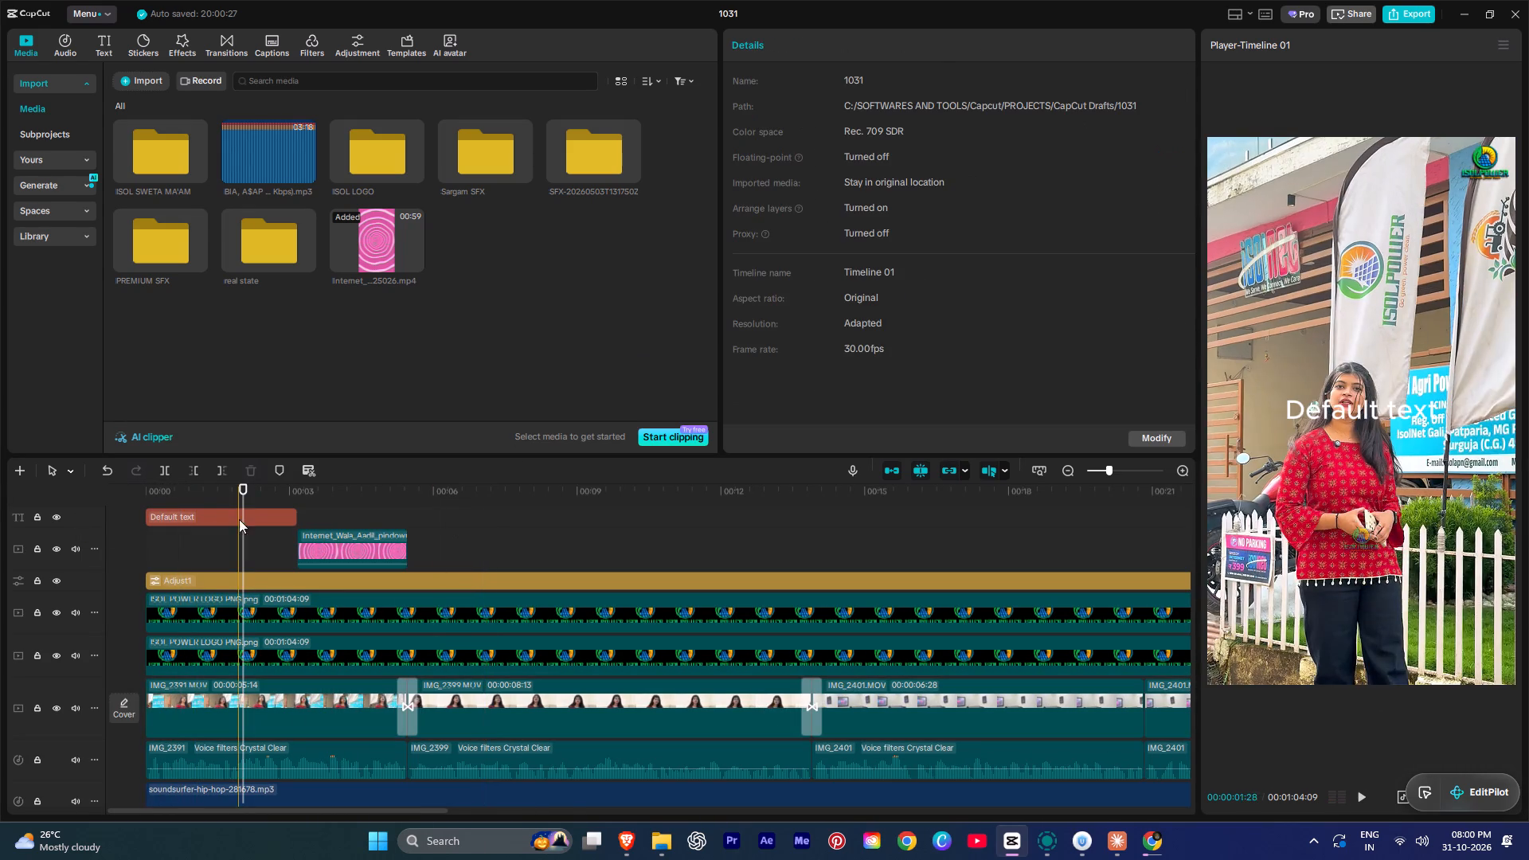
{"action": "left_click", "coordinate": [239, 511]}
{"action": "left_click", "coordinate": [825, 138]}
{"action": "key", "text": "ctrl+a"}
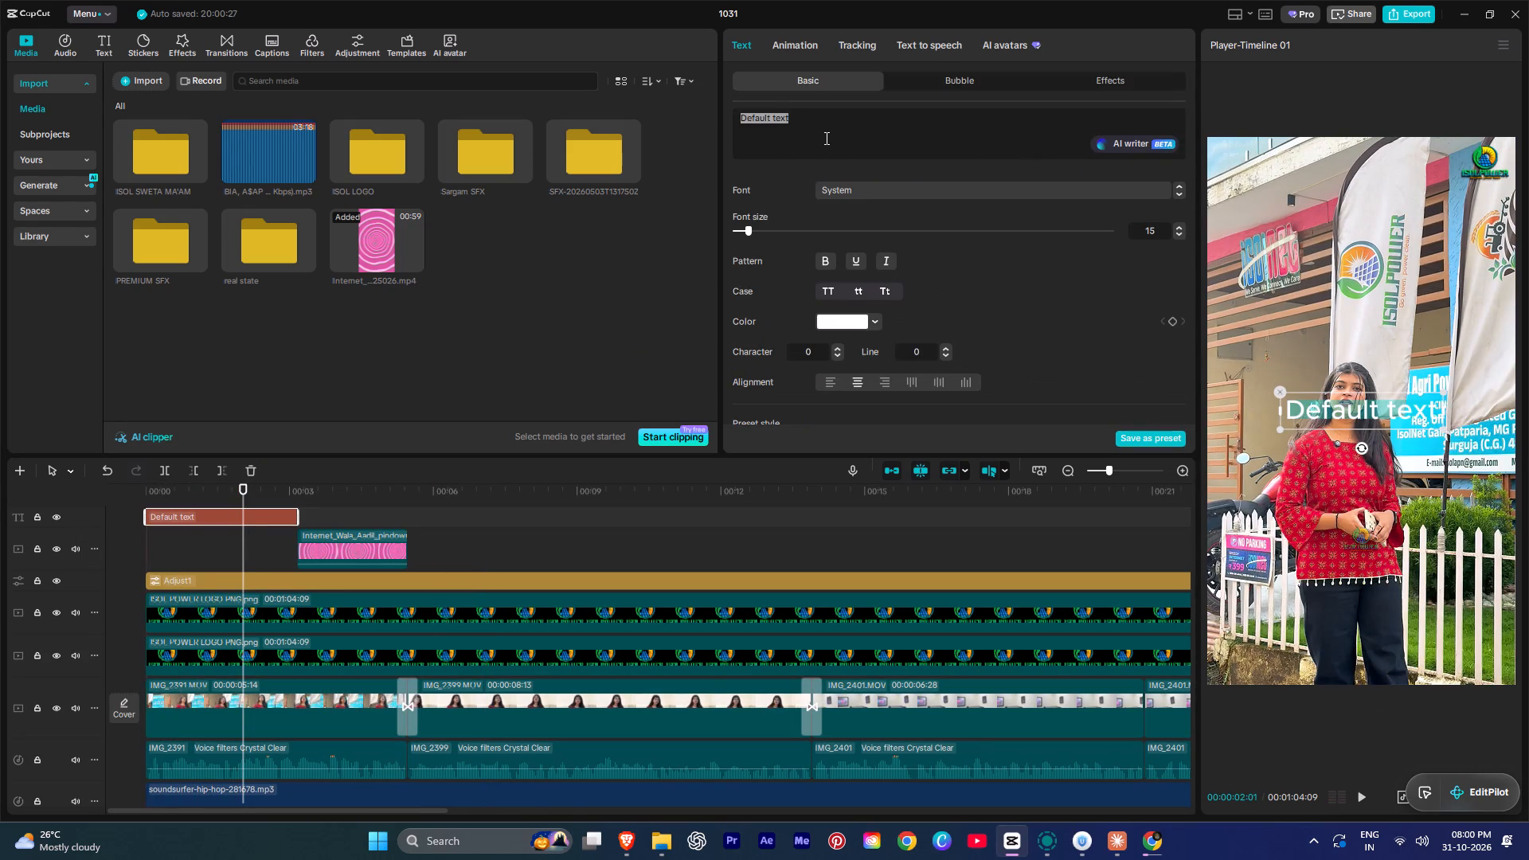
{"action": "key", "text": "BackSpace"}
{"action": "key", "text": "BackSpace"}
{"action": "key", "text": "BackSpace"}
{"action": "type", "text": "cH"}
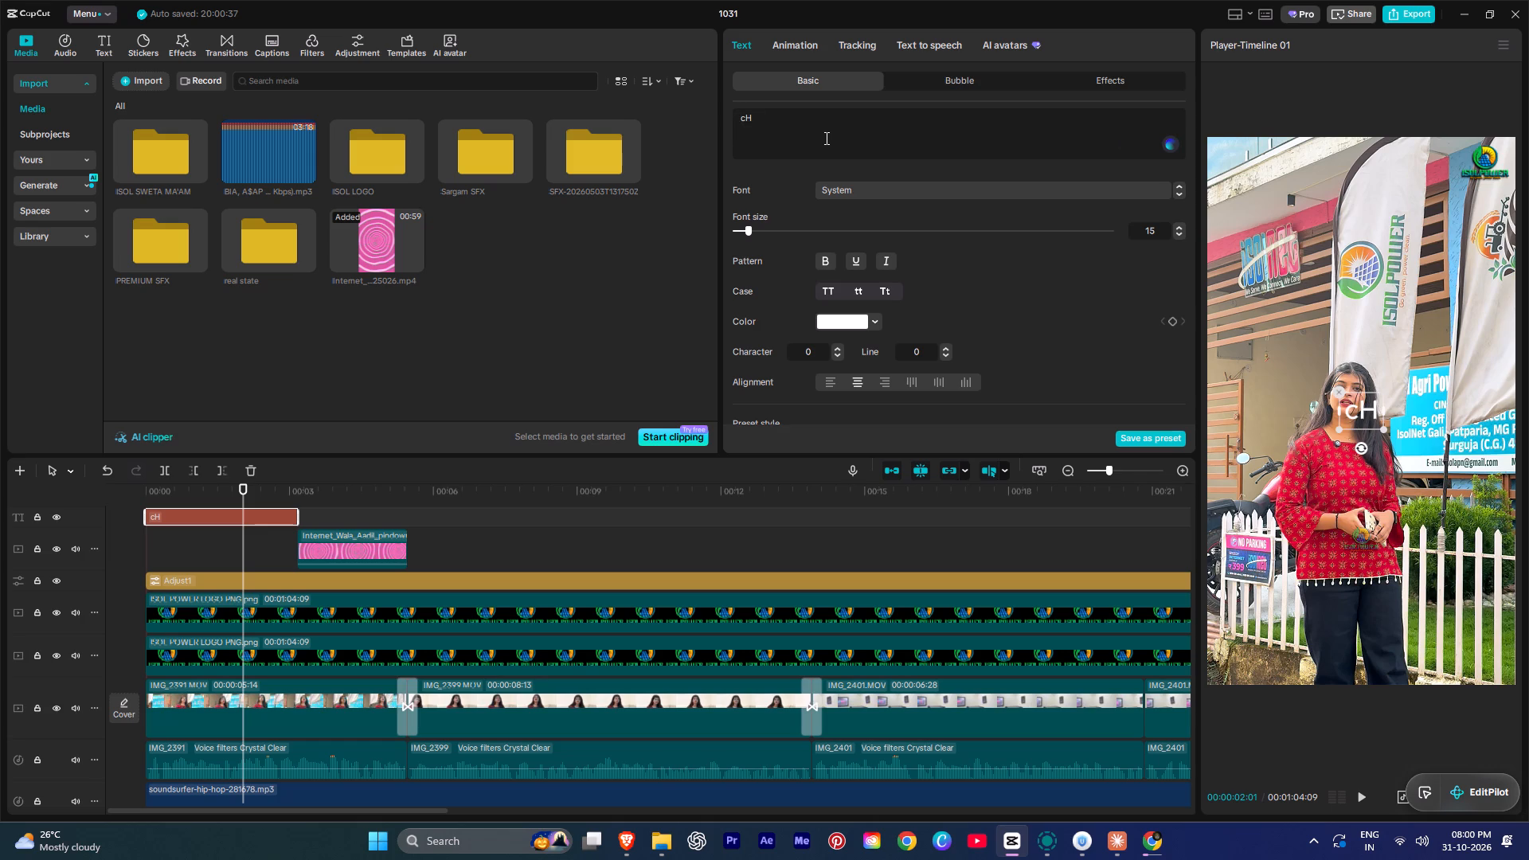
{"action": "key", "text": "BackSpace"}
{"action": "type", "text": "ch"}
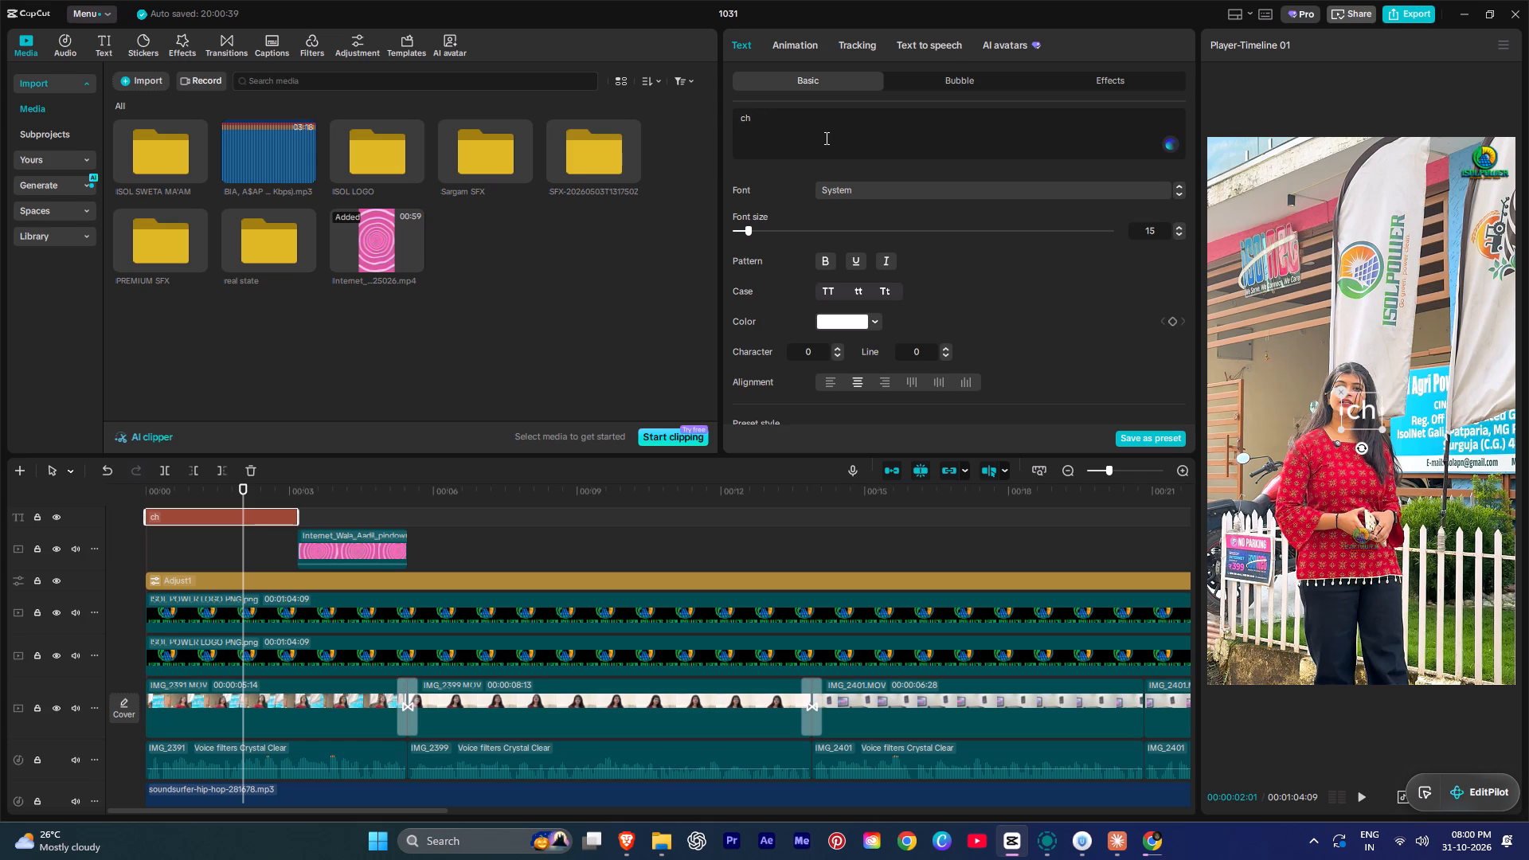
{"action": "key", "text": "BackSpace"}
{"action": "key", "text": "BackSpace"}
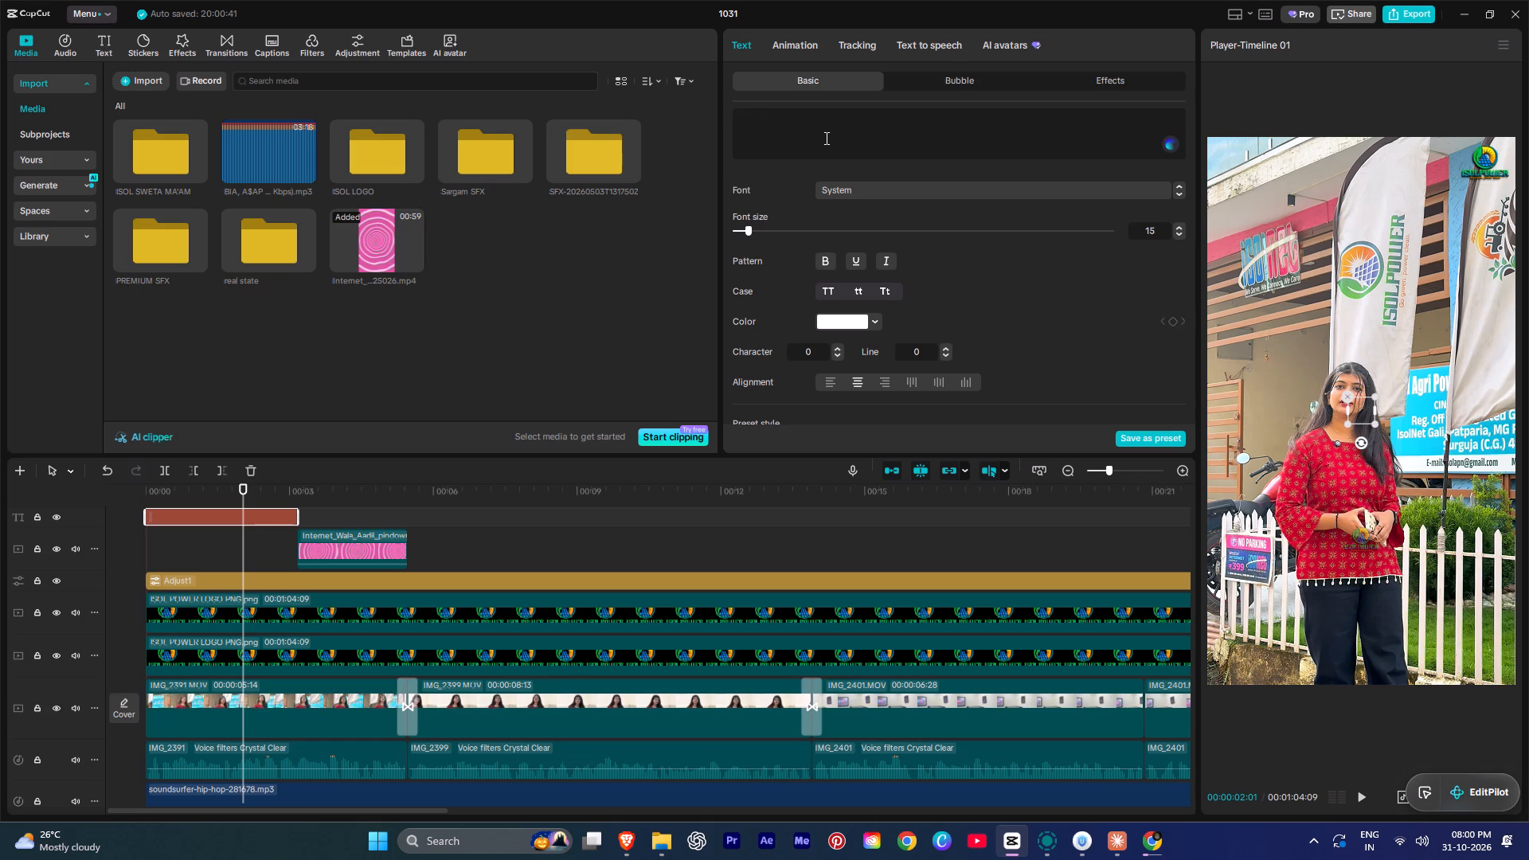
{"action": "type", "text": "Chhattis"}
{"action": "type", "text": "gar"}
{"action": "key", "text": "h"}
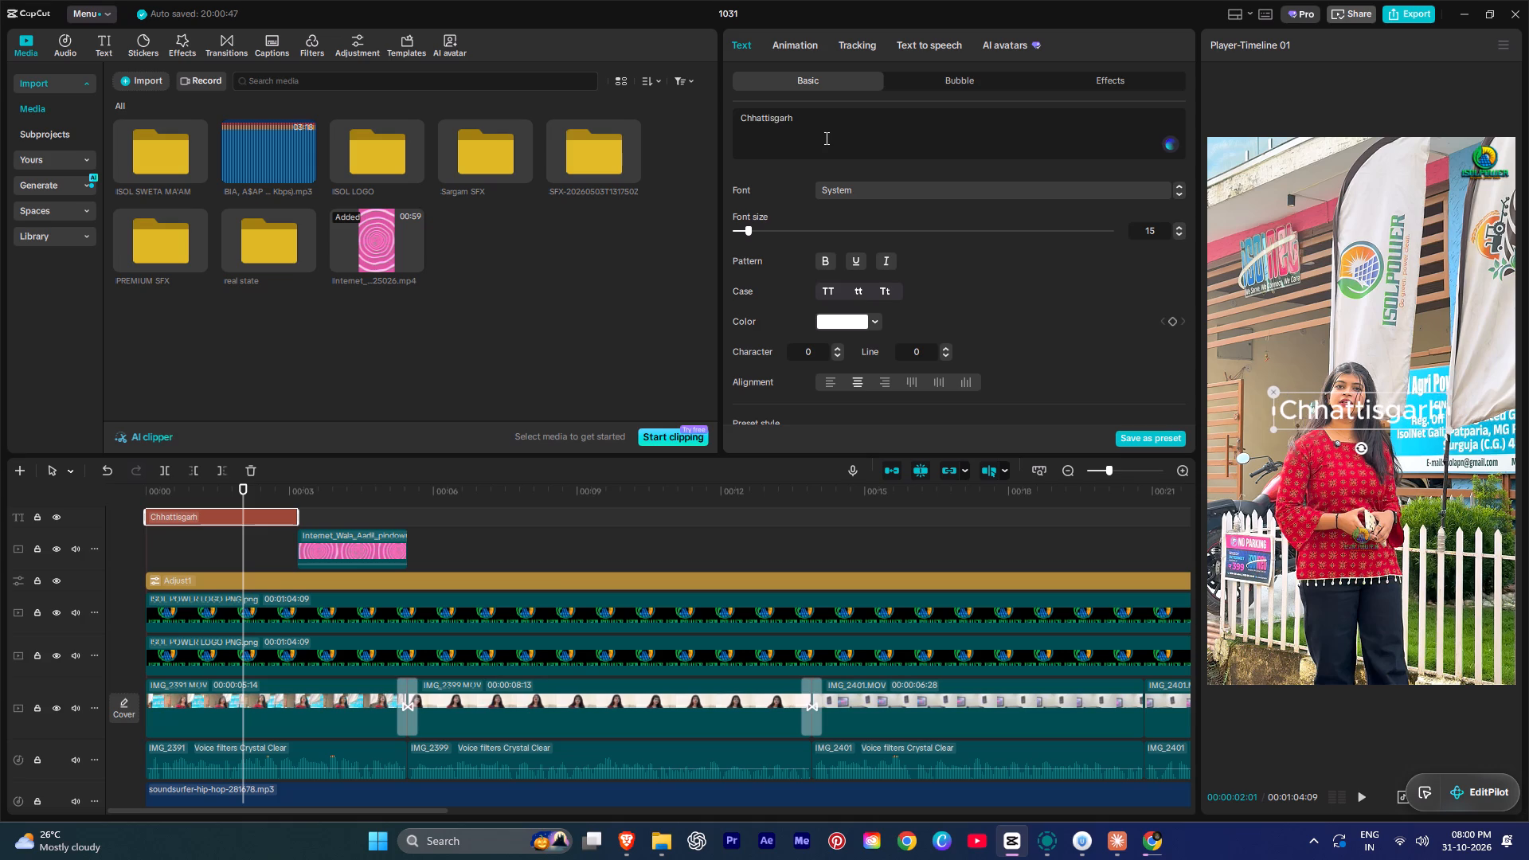
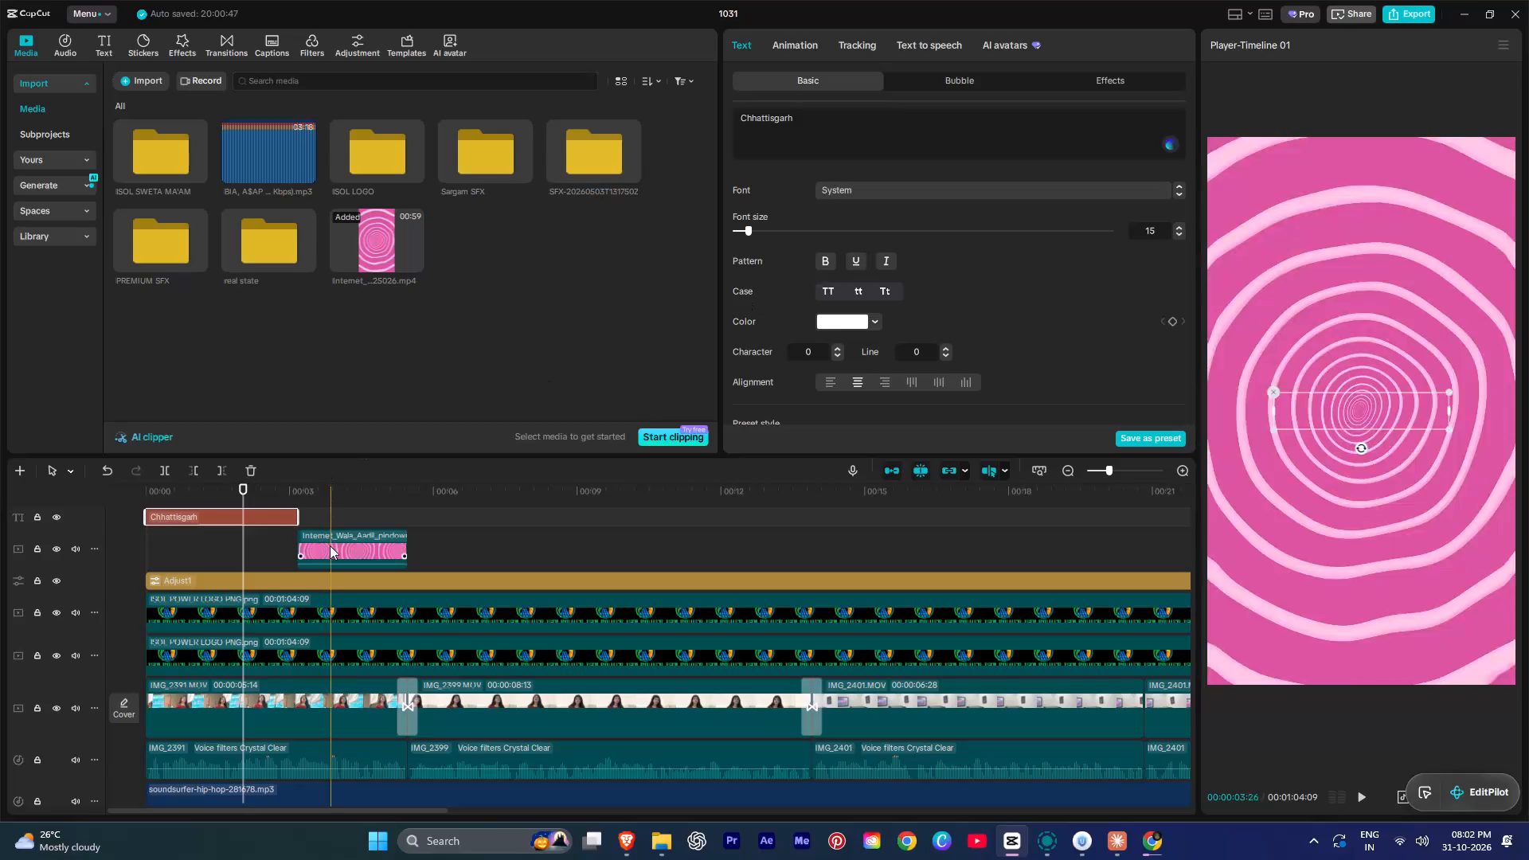
Set the font of the "Chhattisgarh" title to TacticSans-Ult, searching the fonts for "tactic".
{"action": "left_click", "coordinate": [263, 529]}
{"action": "key", "text": "space"}
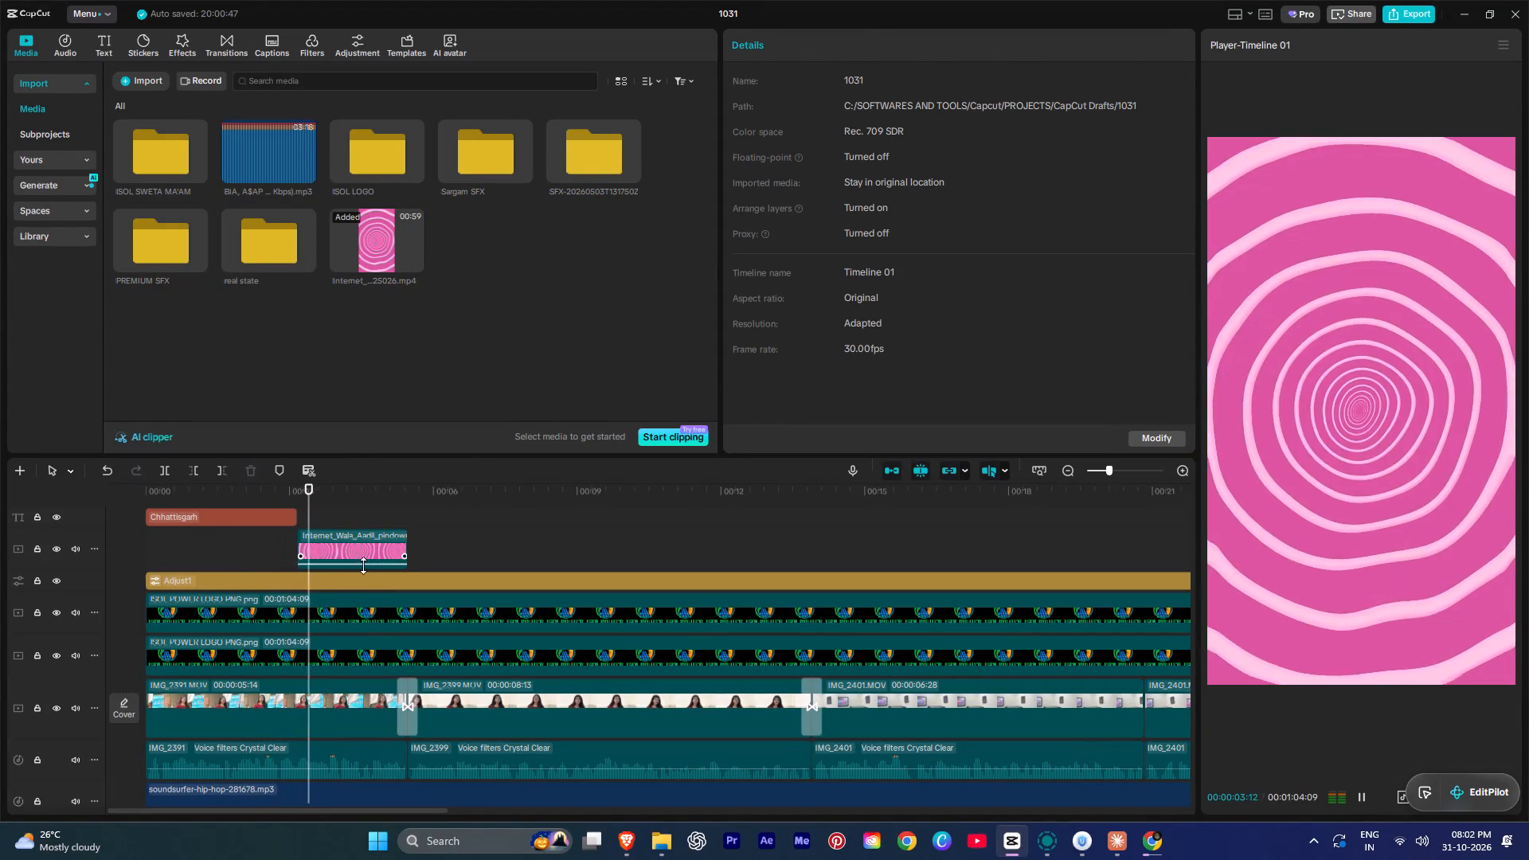
{"action": "key", "text": "space"}
{"action": "left_click", "coordinate": [228, 543]}
{"action": "left_click", "coordinate": [231, 525]}
{"action": "left_click", "coordinate": [236, 517]}
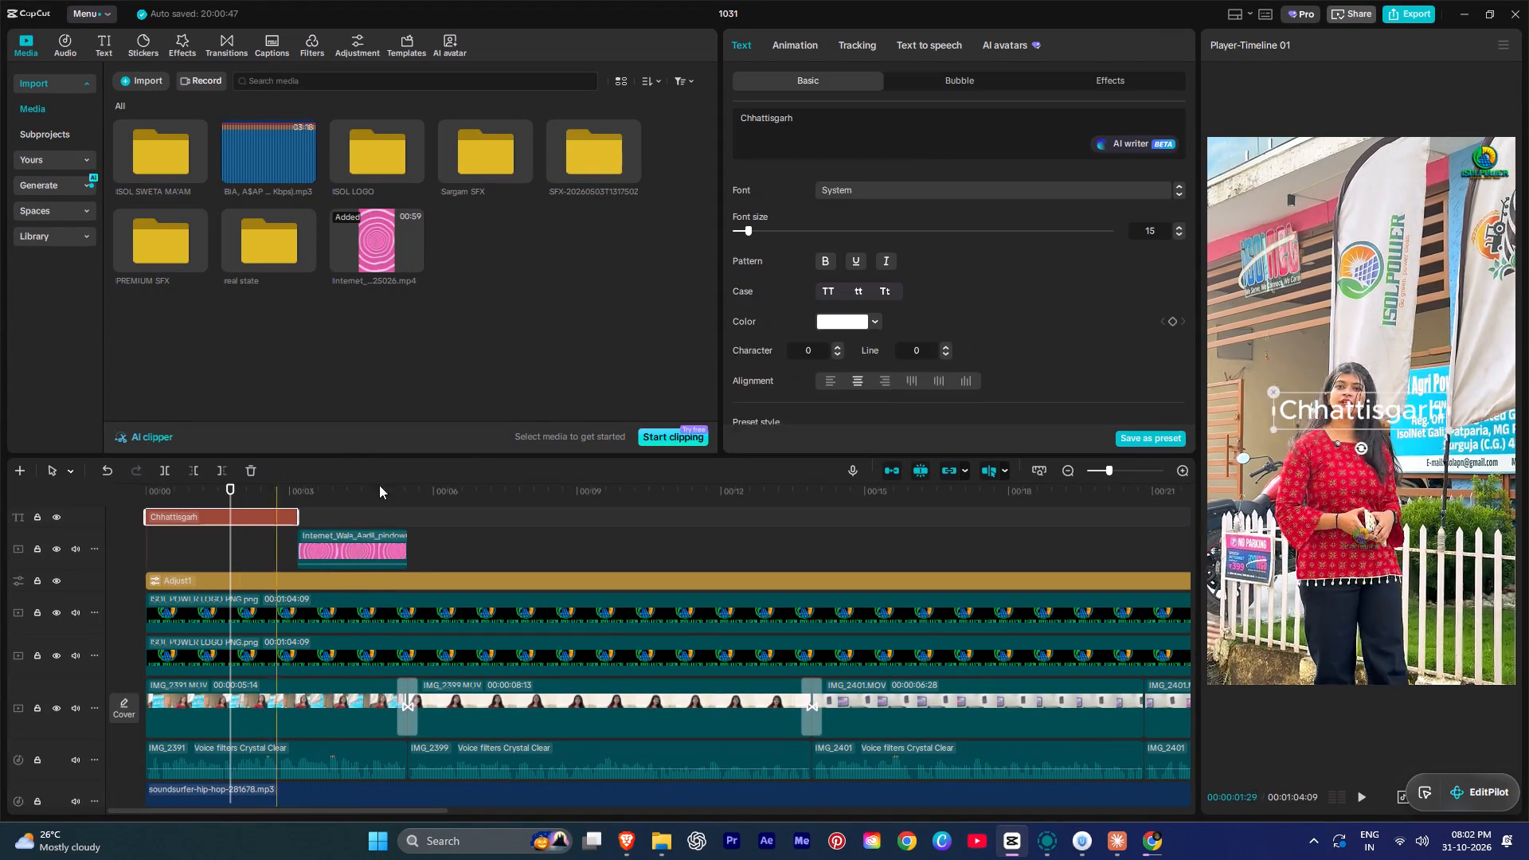
{"action": "left_click", "coordinate": [868, 191]}
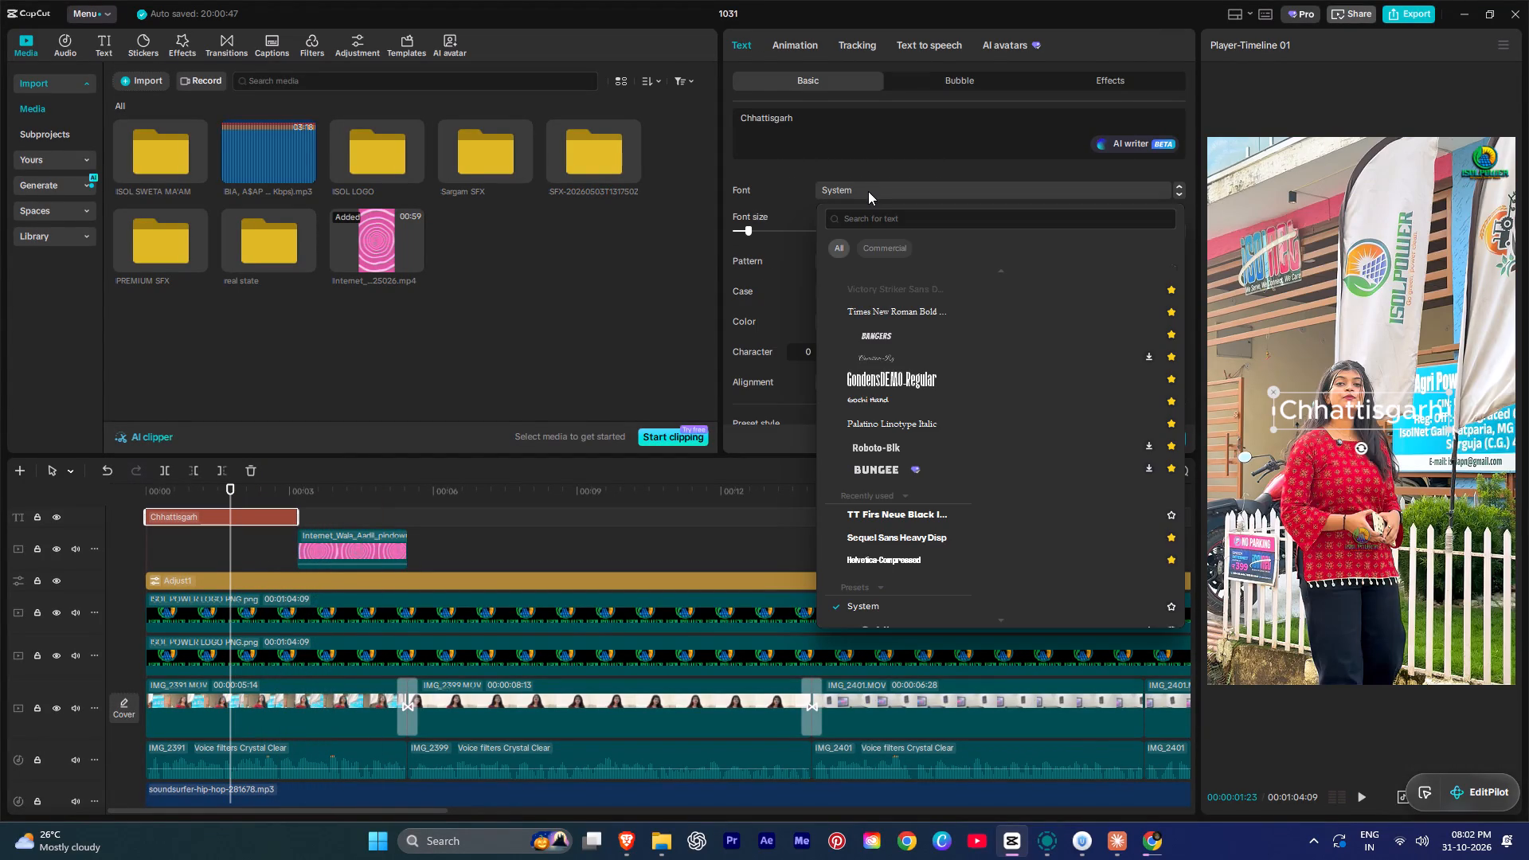
{"action": "left_click", "coordinate": [876, 219]}
{"action": "type", "text": "tact"}
{"action": "type", "text": "ic"}
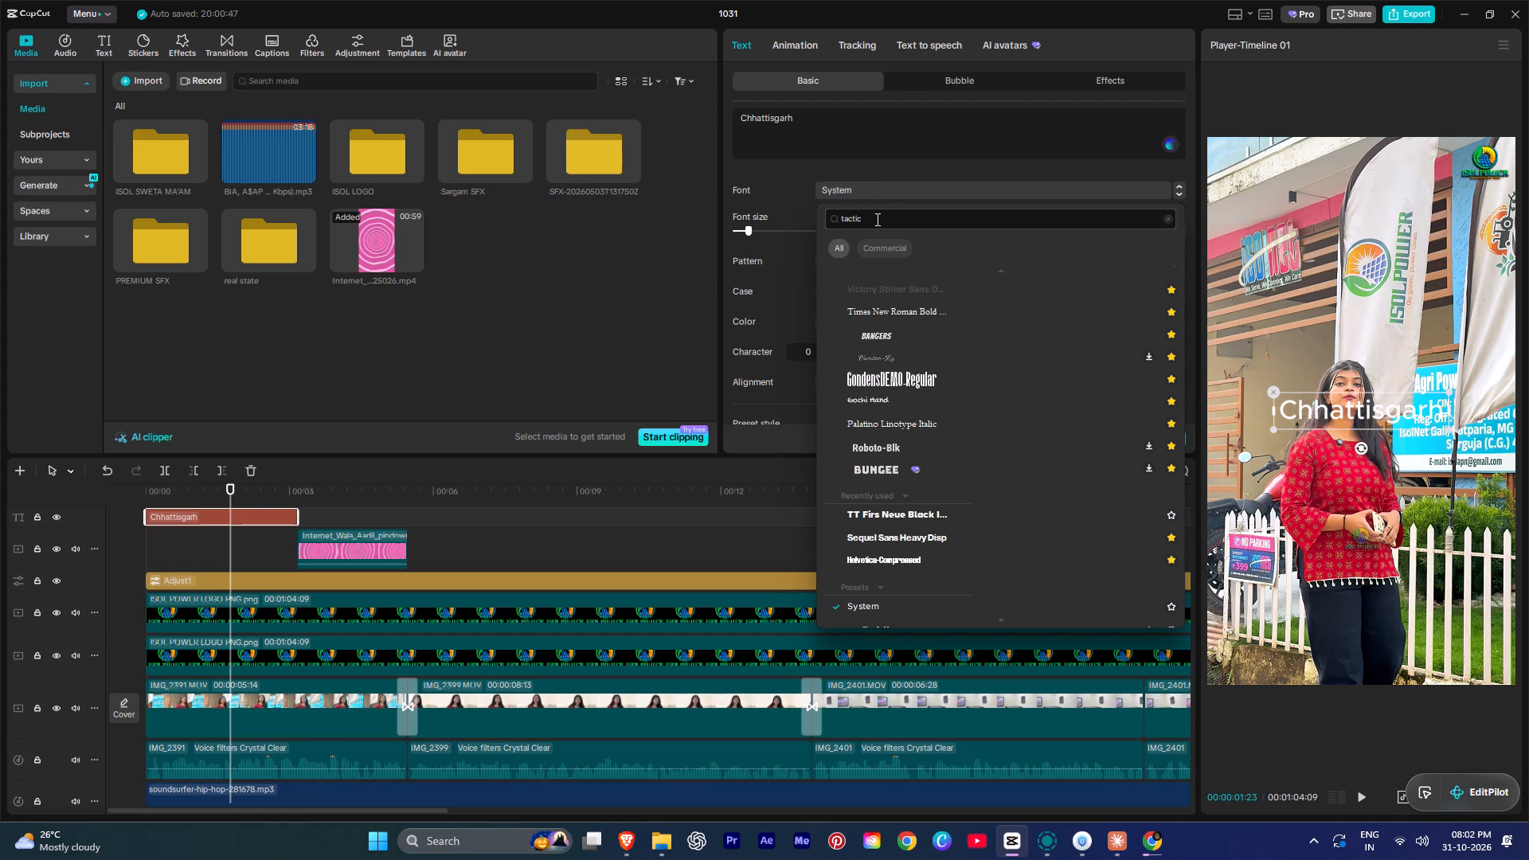
{"action": "key", "text": "Return"}
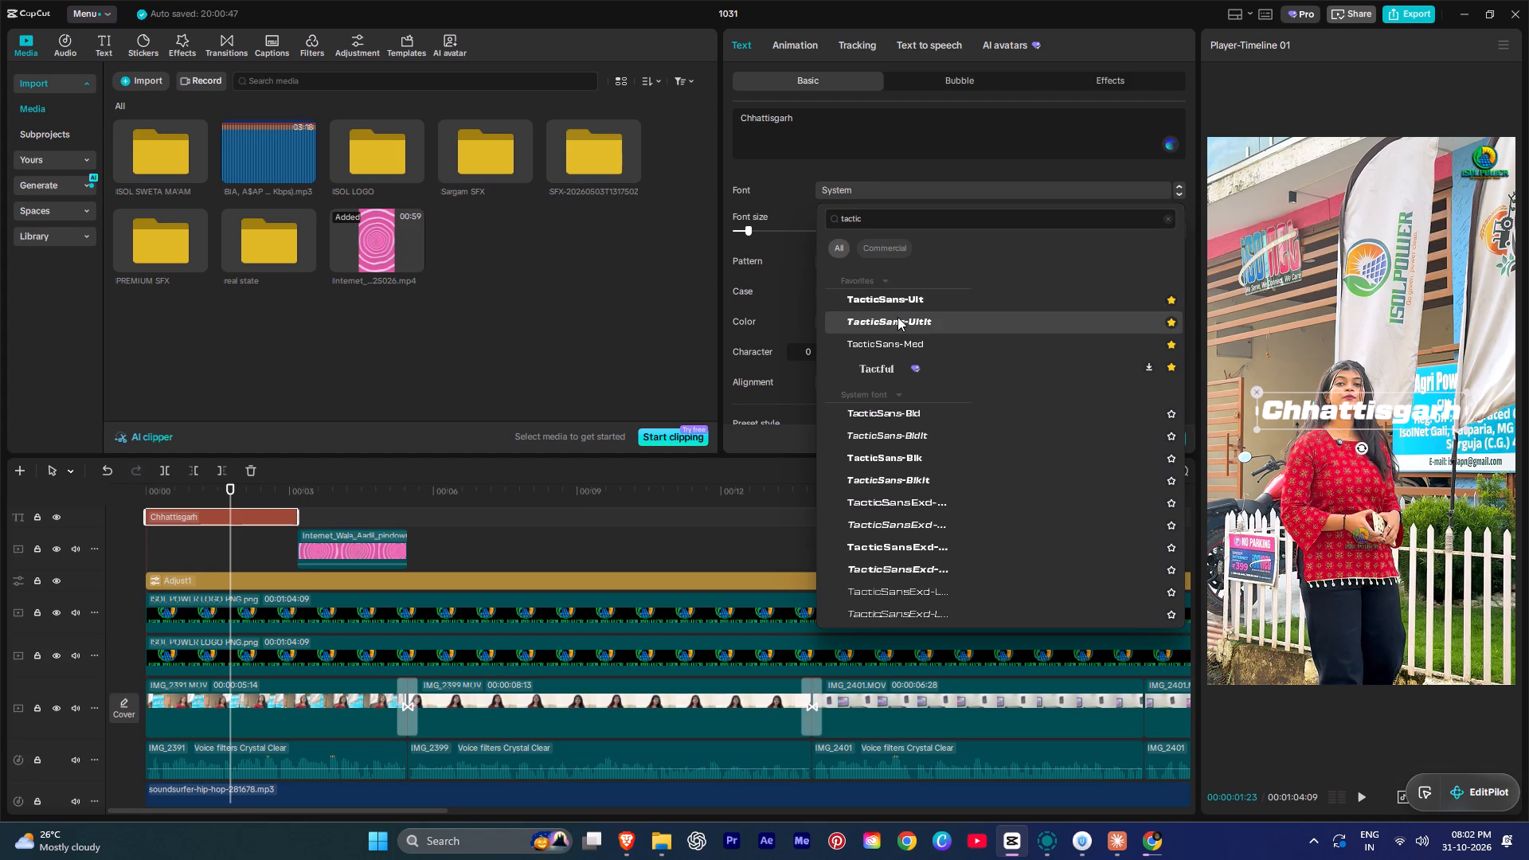
{"action": "left_click", "coordinate": [901, 297]}
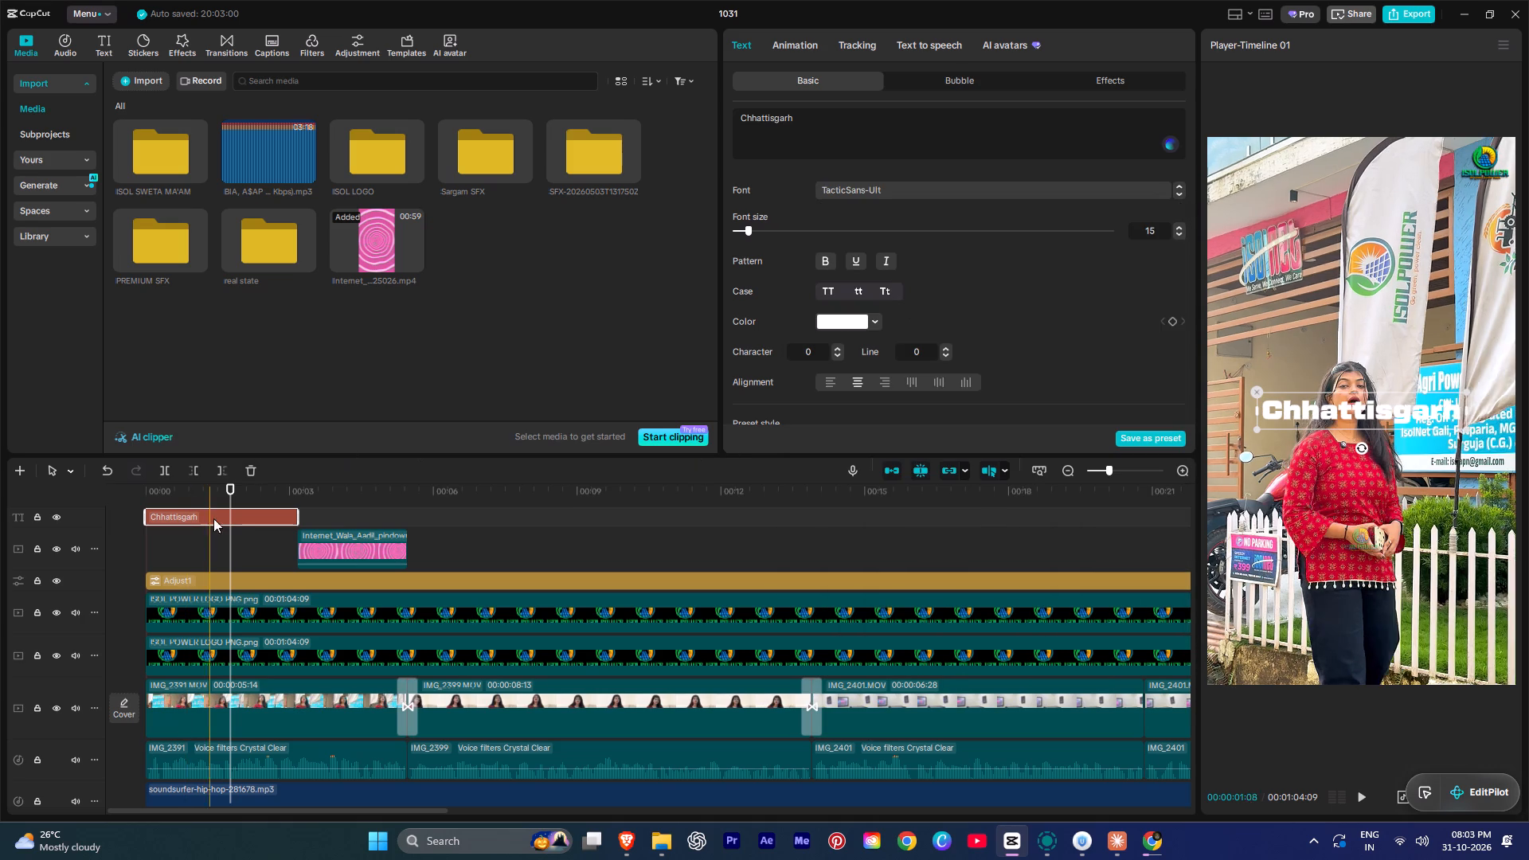
Add "walon" to the title text on a second line below "Chhattisgarh".
{"action": "left_click", "coordinate": [815, 135]}
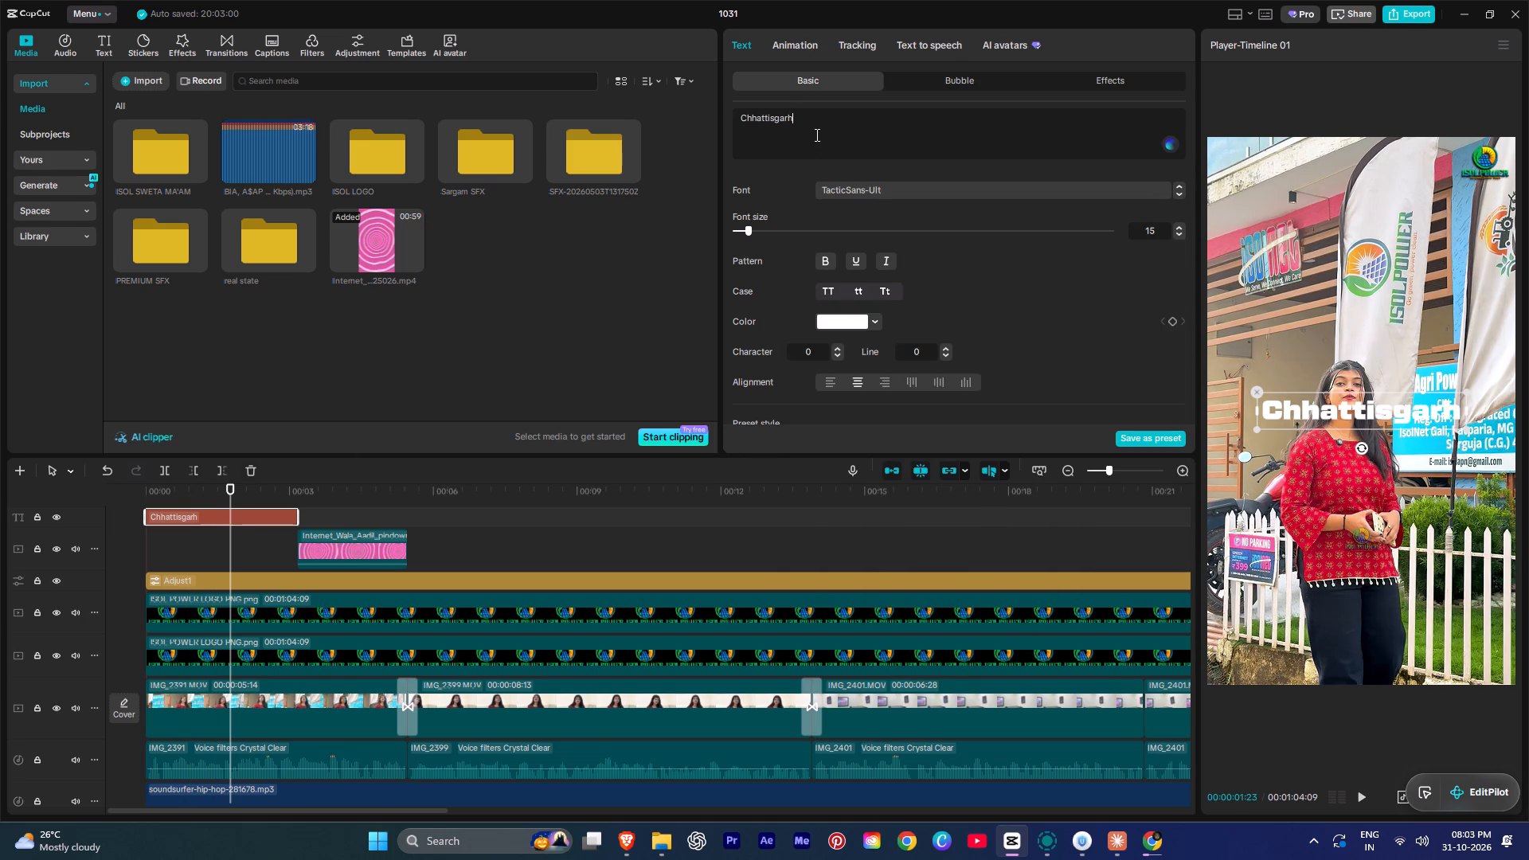
{"action": "type", "text": "walon"}
{"action": "key", "text": "Left"}
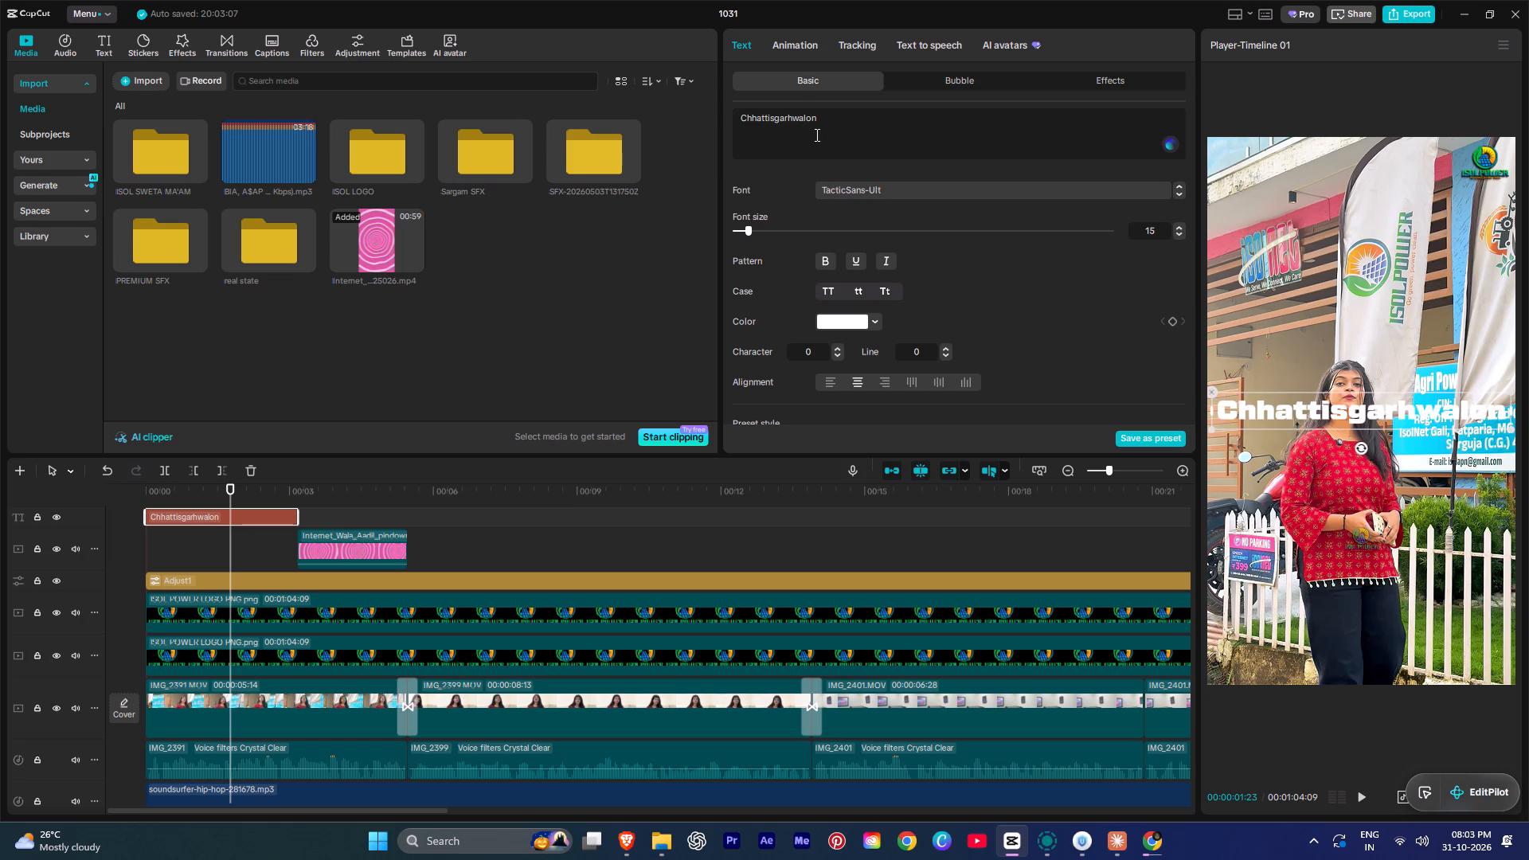
{"action": "key", "text": "Left"}
{"action": "key", "text": "Left"}
{"action": "key", "text": "Left"}
{"action": "key", "text": "Left"}
{"action": "key", "text": "space"}
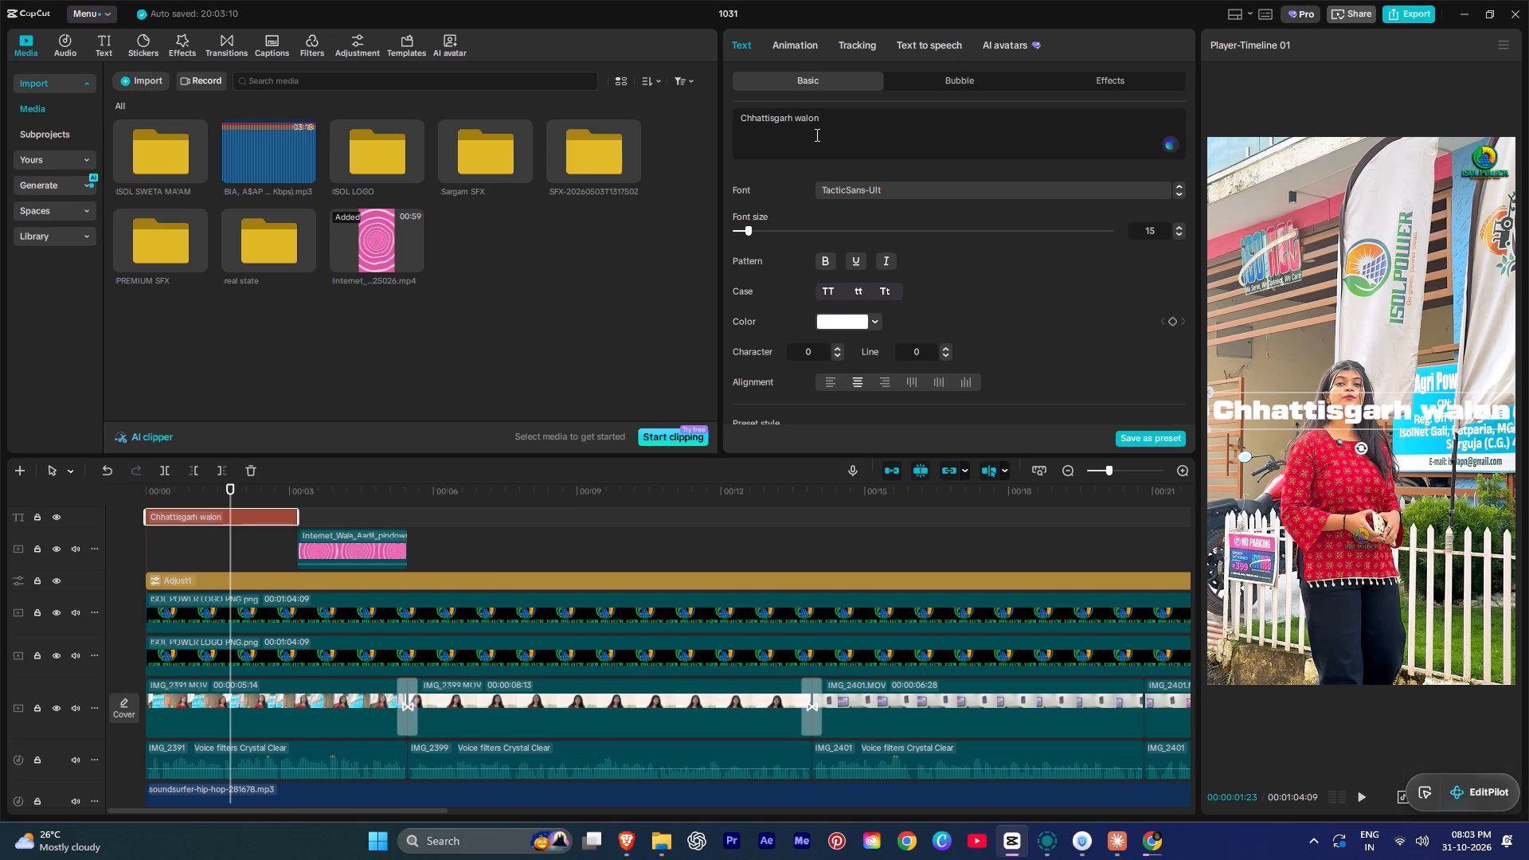
{"action": "key", "text": "BackSpace"}
{"action": "key", "text": "Return"}
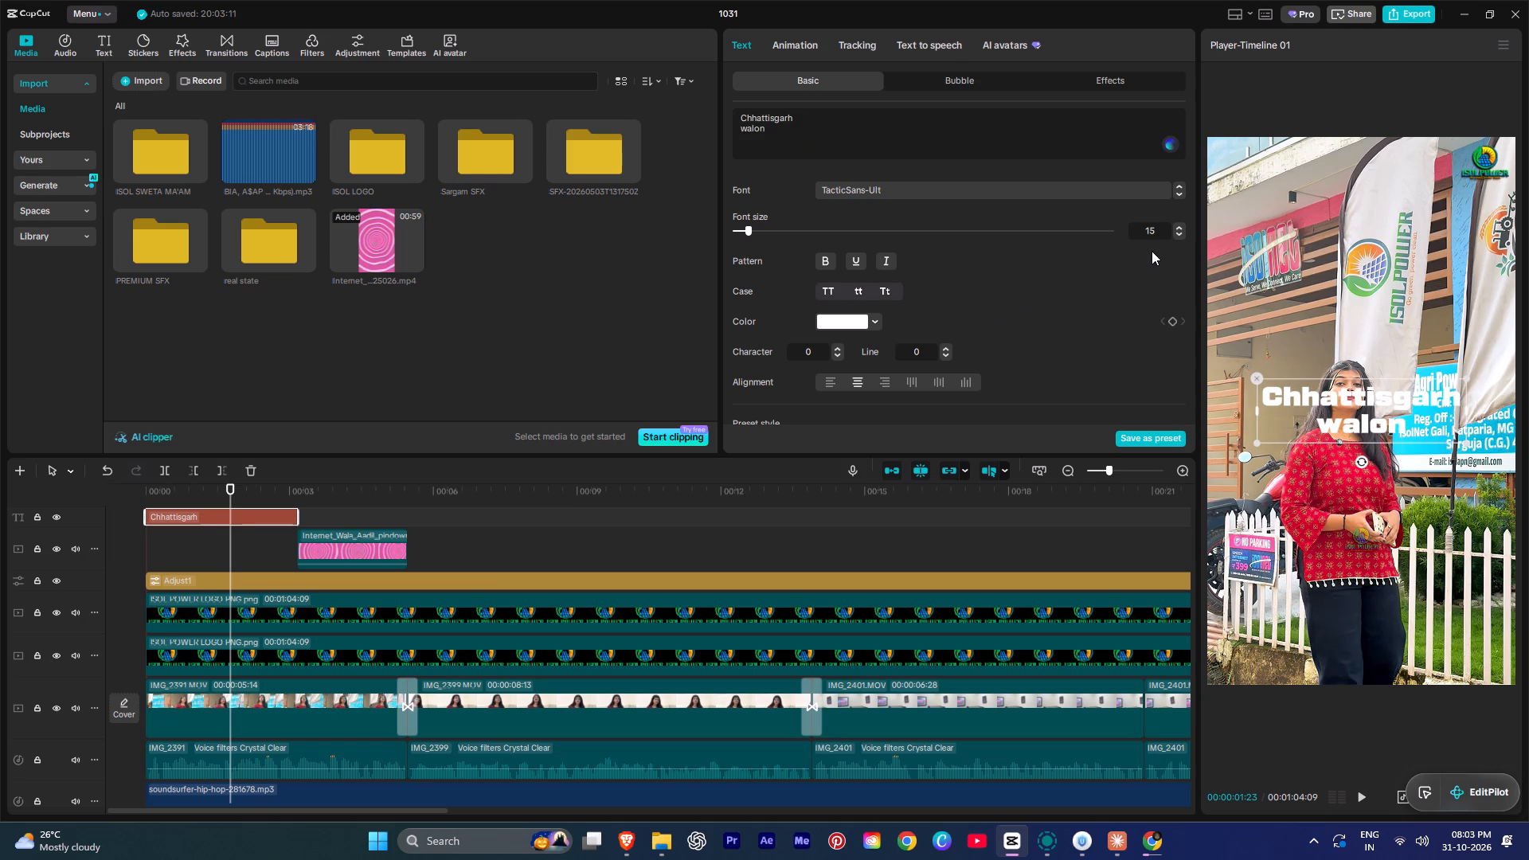
Change the title text to all uppercase and set its line spacing to -5.
{"action": "left_click", "coordinate": [830, 291]}
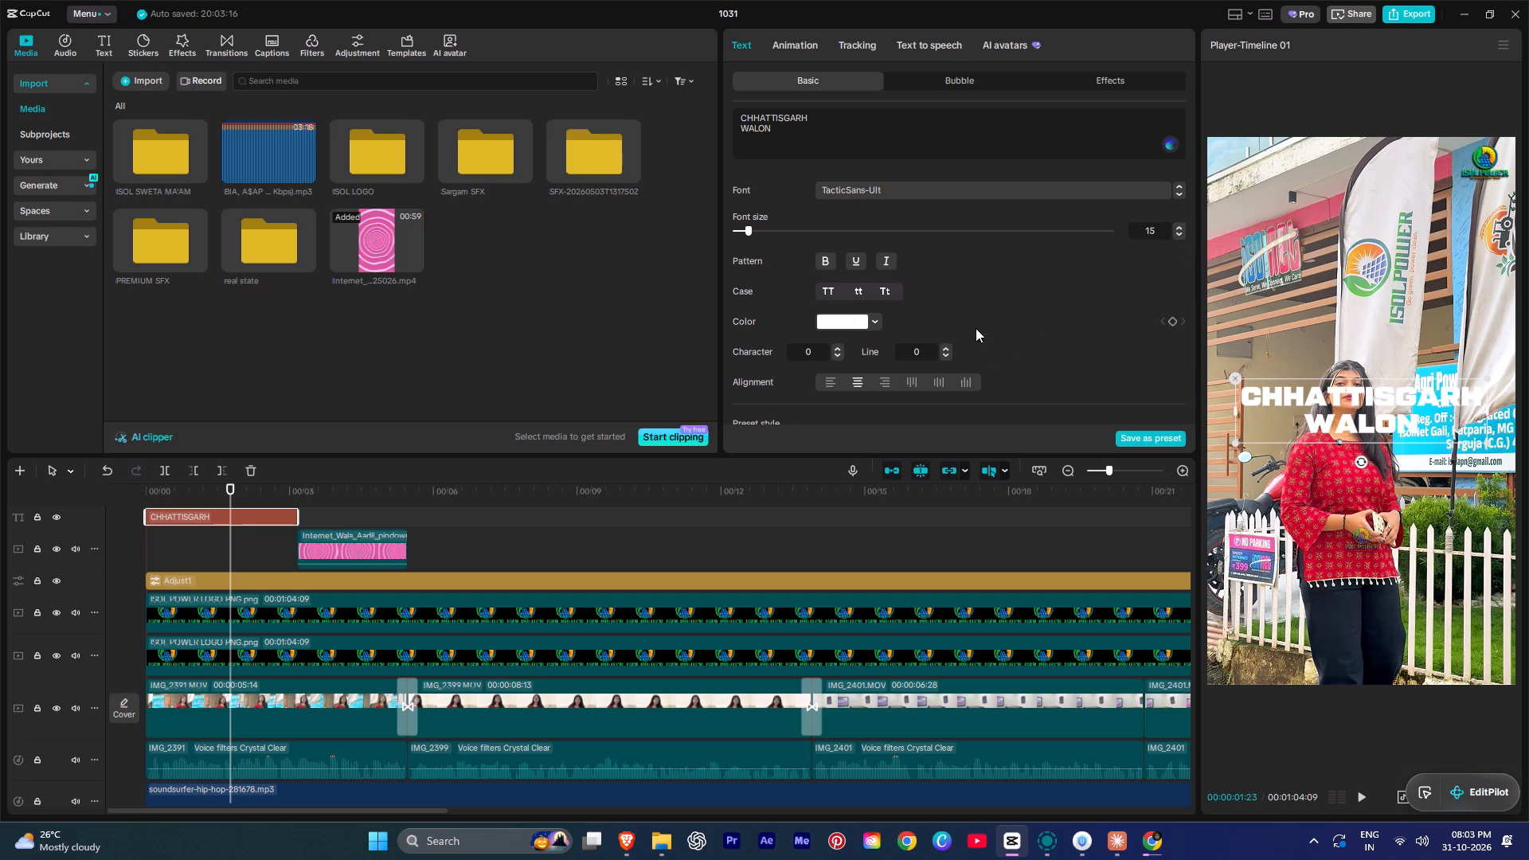
{"action": "triple_click", "coordinate": [942, 356]}
{"action": "left_click", "coordinate": [942, 356]}
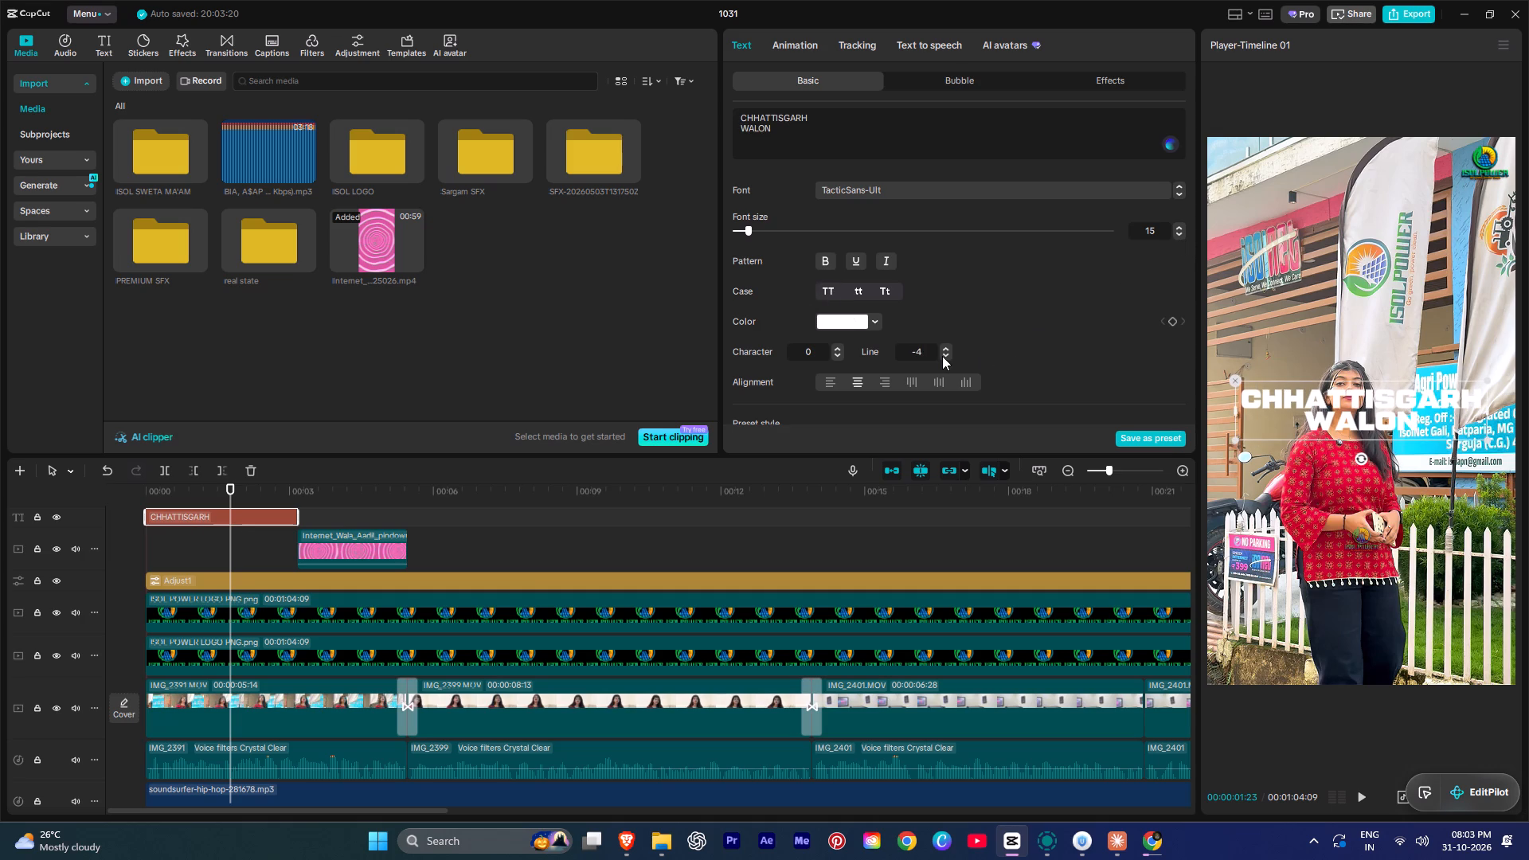
{"action": "left_click", "coordinate": [942, 356]}
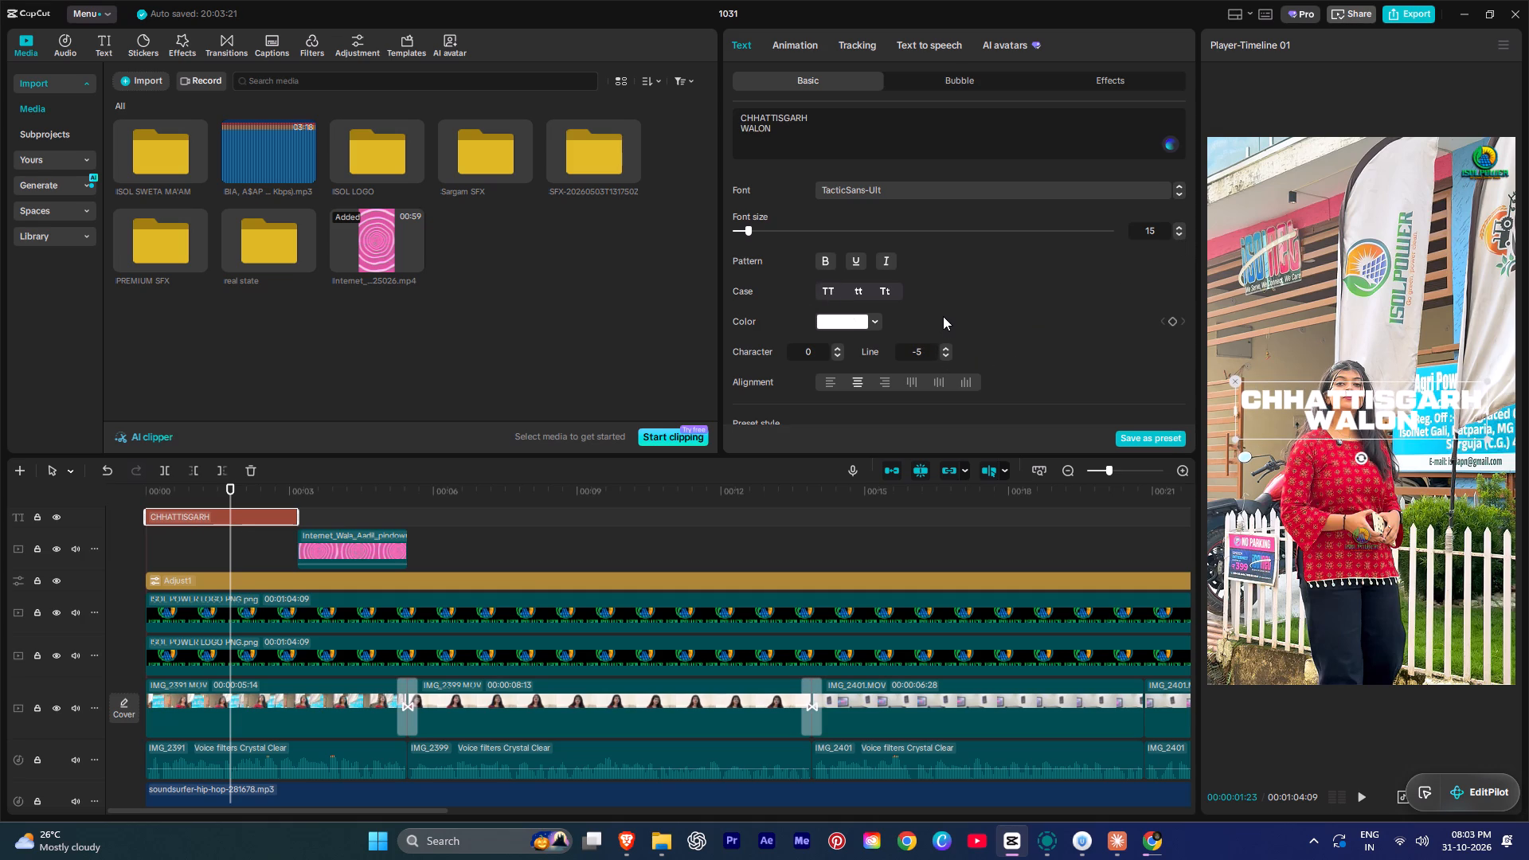
{"action": "scroll", "coordinate": [1001, 310], "scroll_direction": "up", "scroll_amount": 1}
Add a black shadow to the title with 7% blurriness and about 33% opacity.
{"action": "scroll", "coordinate": [1001, 310], "scroll_direction": "down", "scroll_amount": 1}
{"action": "scroll", "coordinate": [866, 294], "scroll_direction": "down", "scroll_amount": 8}
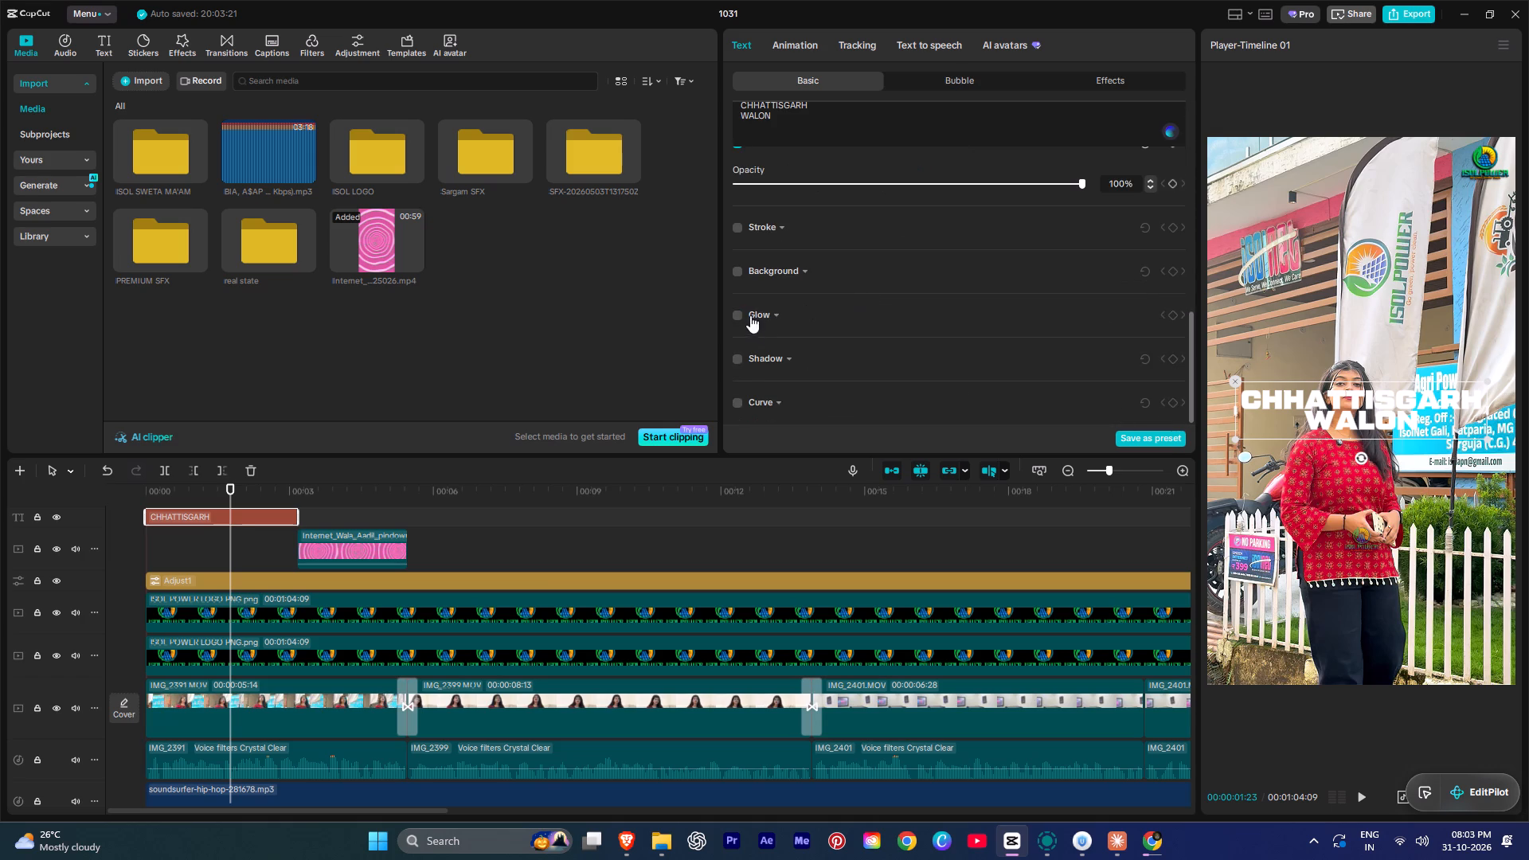
{"action": "left_click", "coordinate": [736, 357]}
{"action": "scroll", "coordinate": [878, 312], "scroll_direction": "down", "scroll_amount": 2}
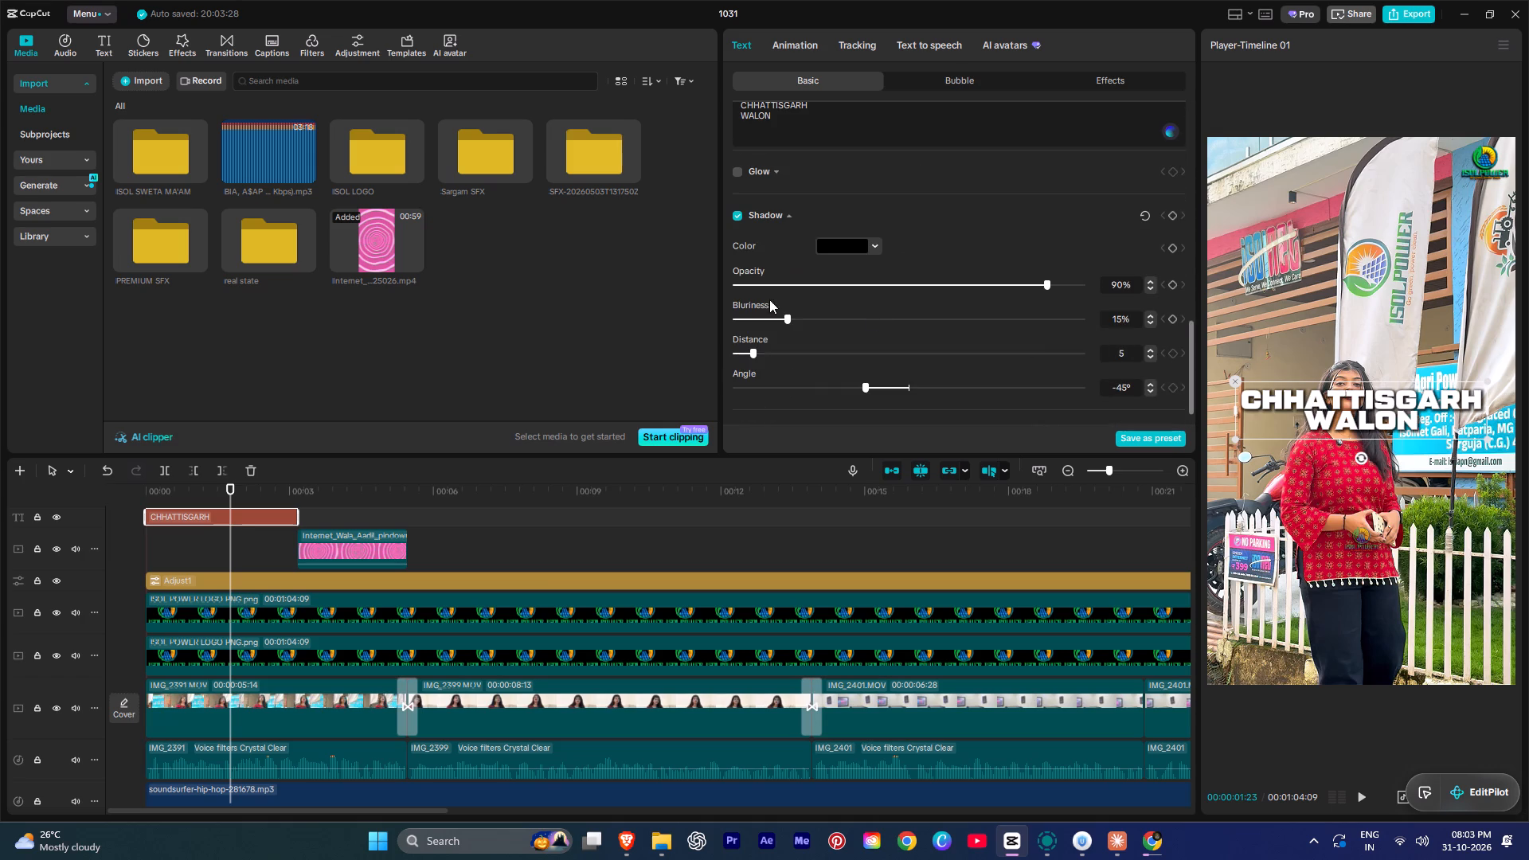
{"action": "left_click_drag", "start_coordinate": [784, 318], "coordinate": [760, 319]}
{"action": "left_click_drag", "start_coordinate": [850, 280], "coordinate": [839, 280]}
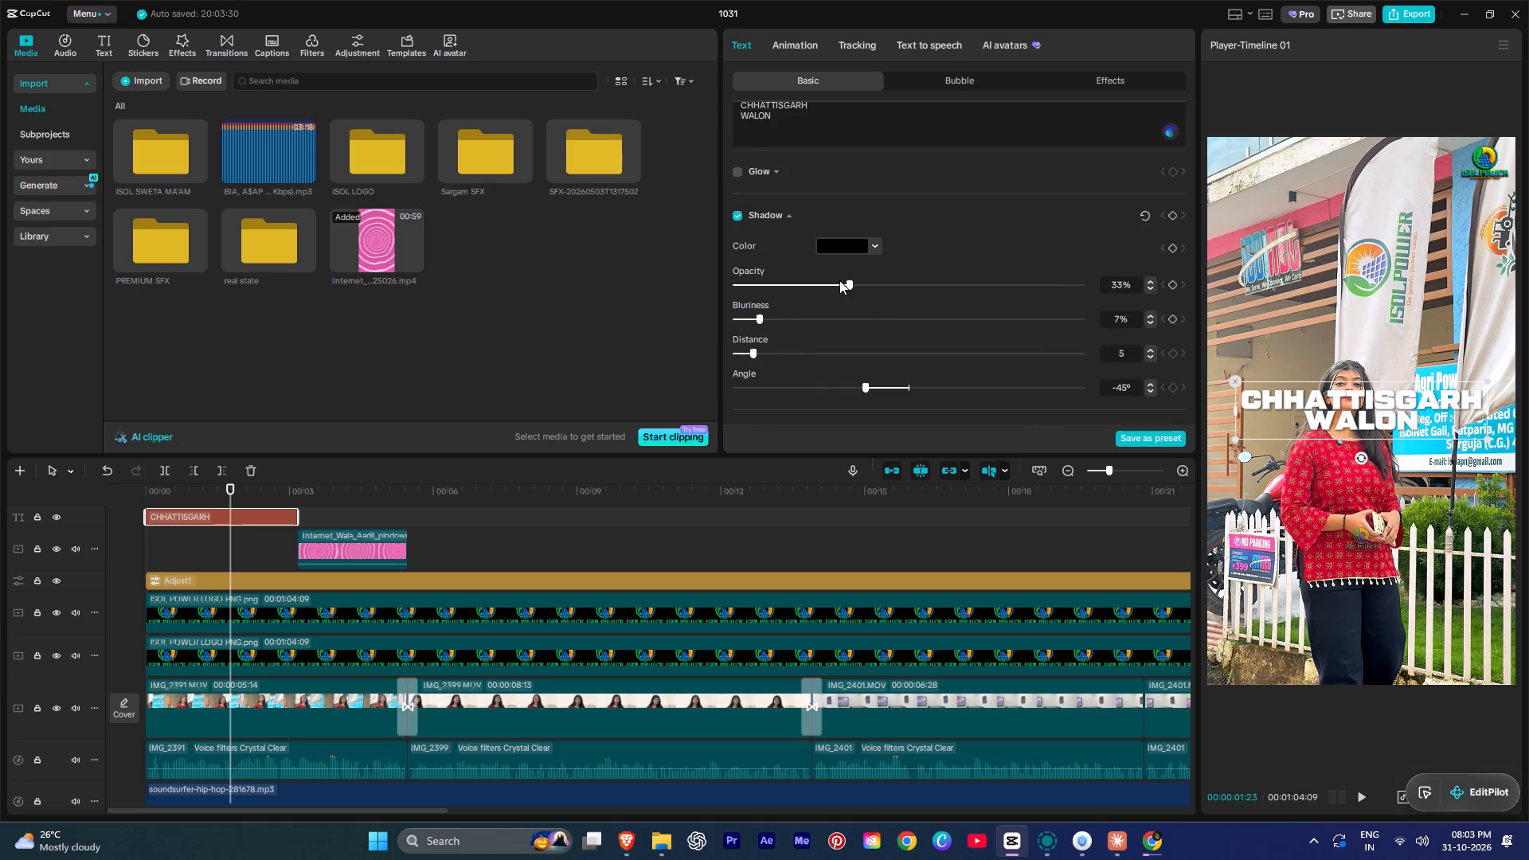
{"action": "left_click_drag", "start_coordinate": [839, 280], "coordinate": [839, 283]}
{"action": "left_click", "coordinate": [977, 221]}
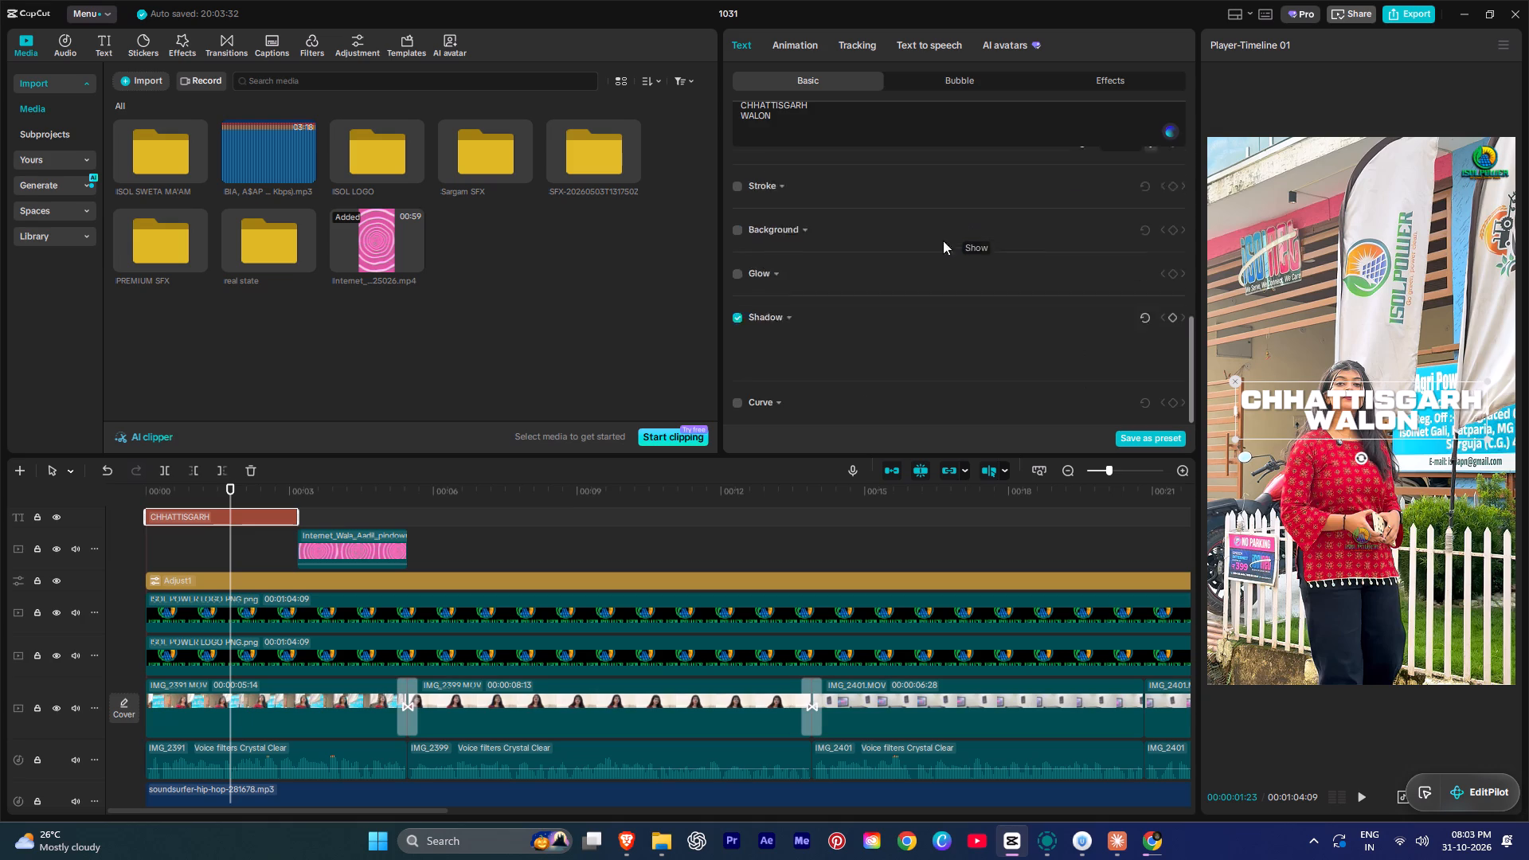
{"action": "scroll", "coordinate": [860, 278], "scroll_direction": "up", "scroll_amount": 6}
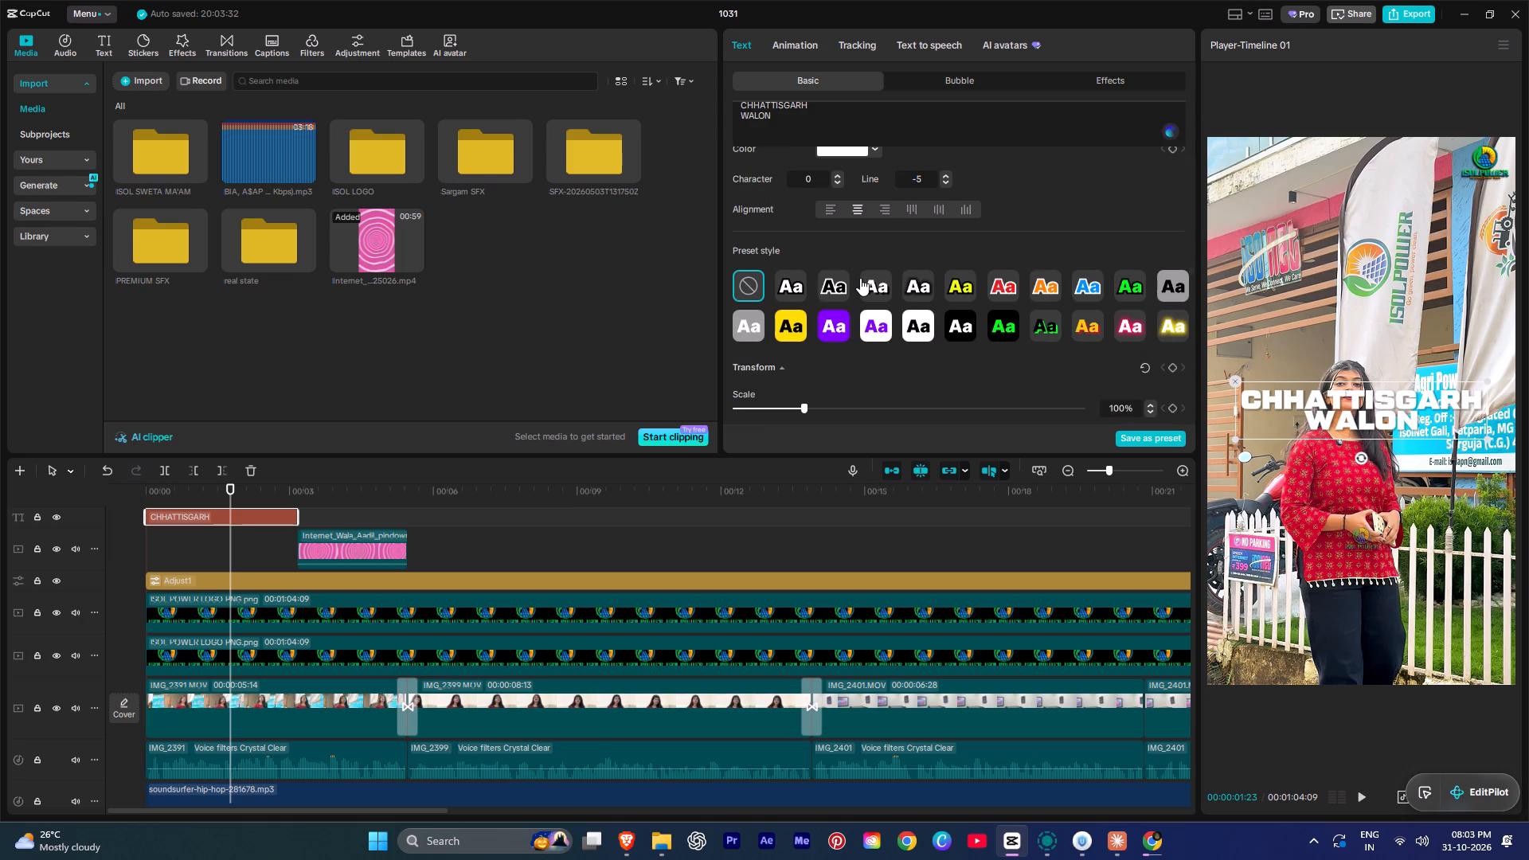
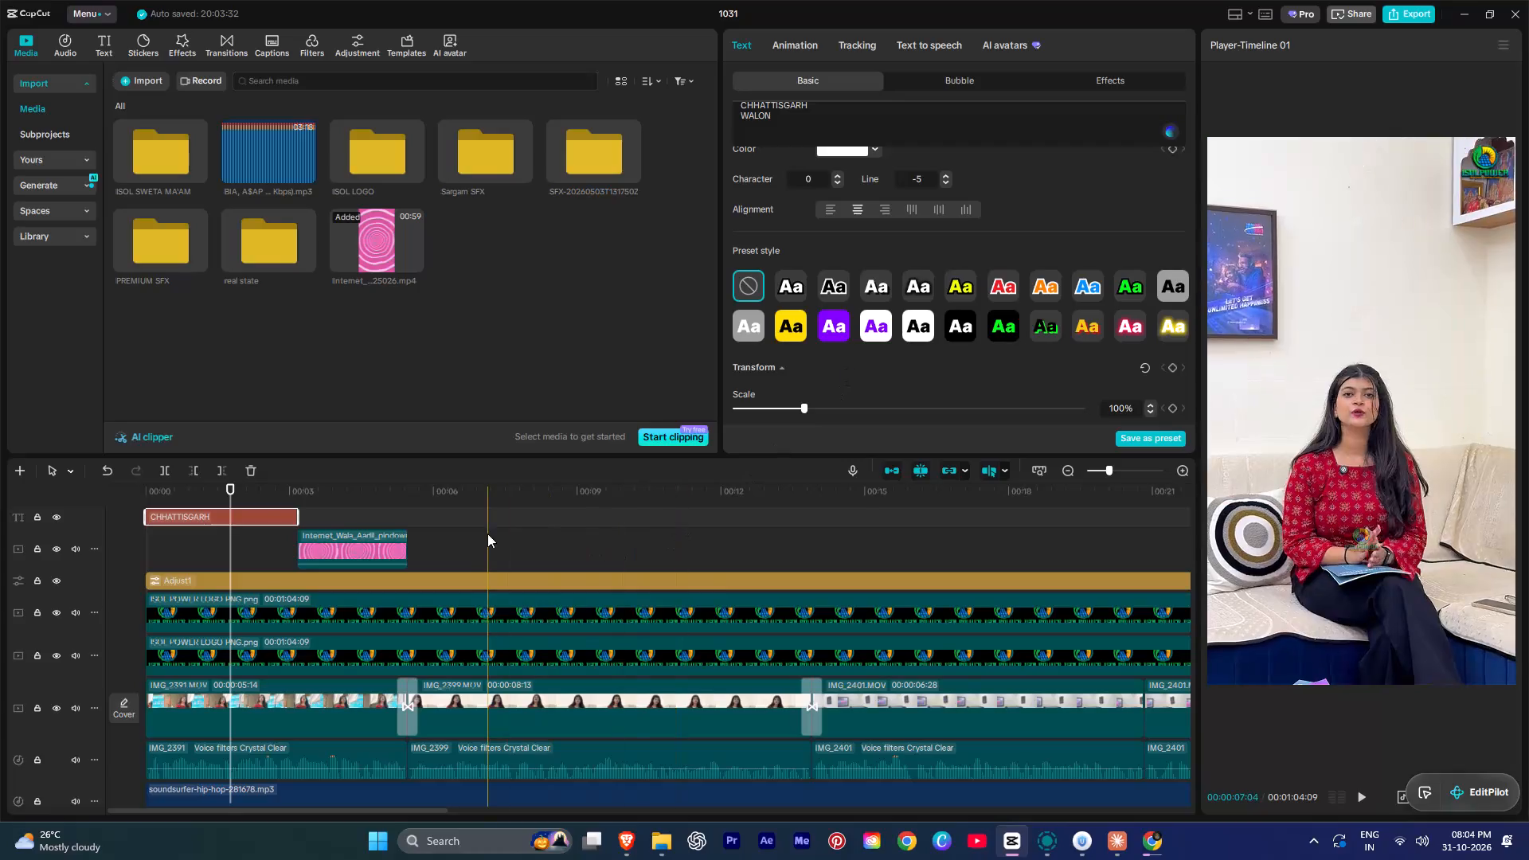
Duplicate the CHHATTISGARH WALON title on its own track, starting the copy at about 00:00:07:20.
{"action": "key", "text": "space"}
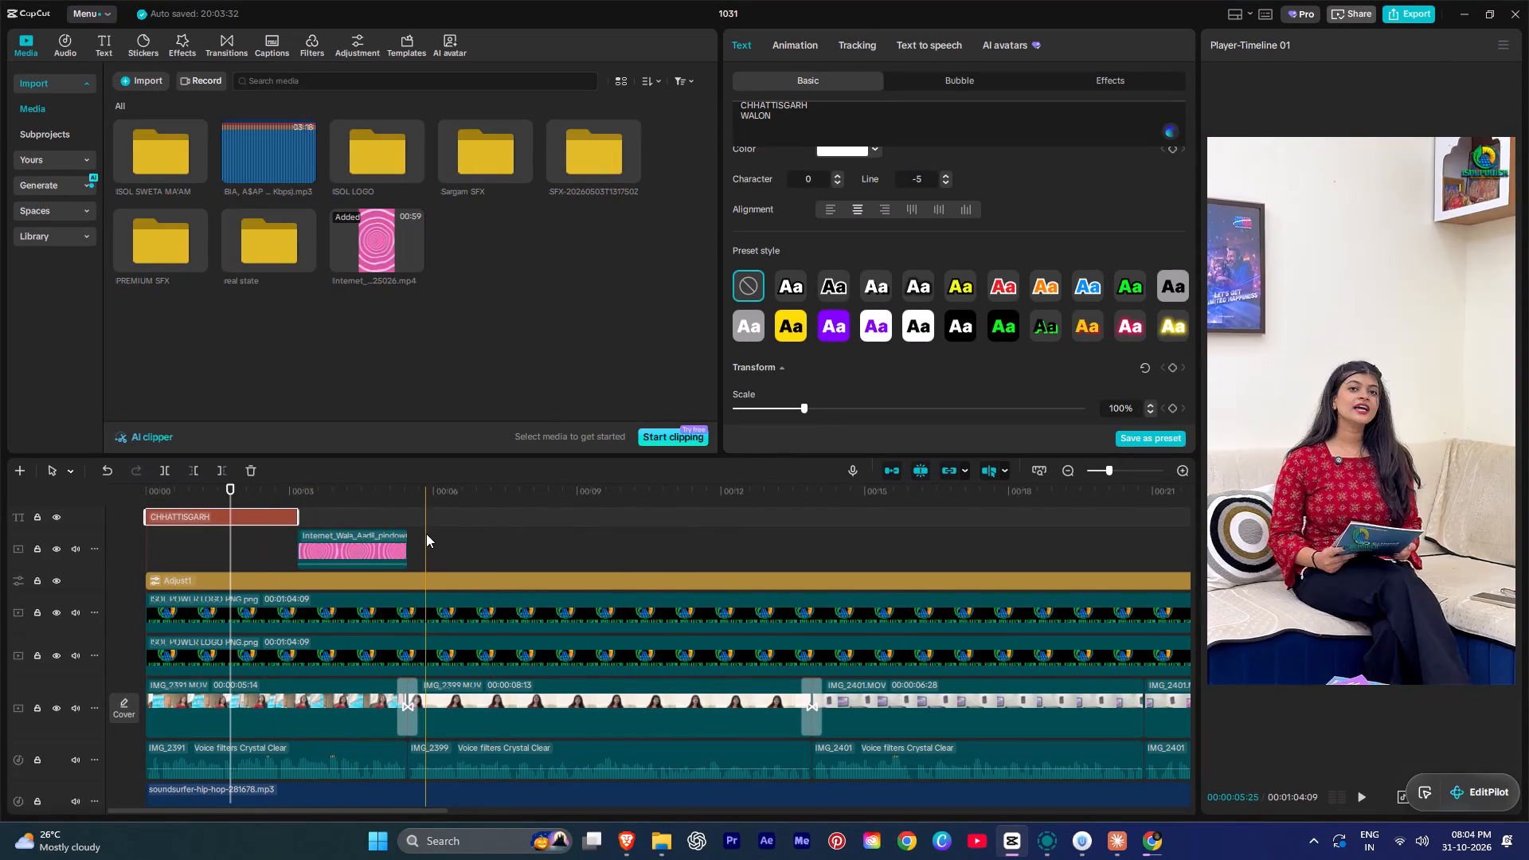
{"action": "scroll", "coordinate": [426, 534], "scroll_direction": "down", "scroll_amount": 7}
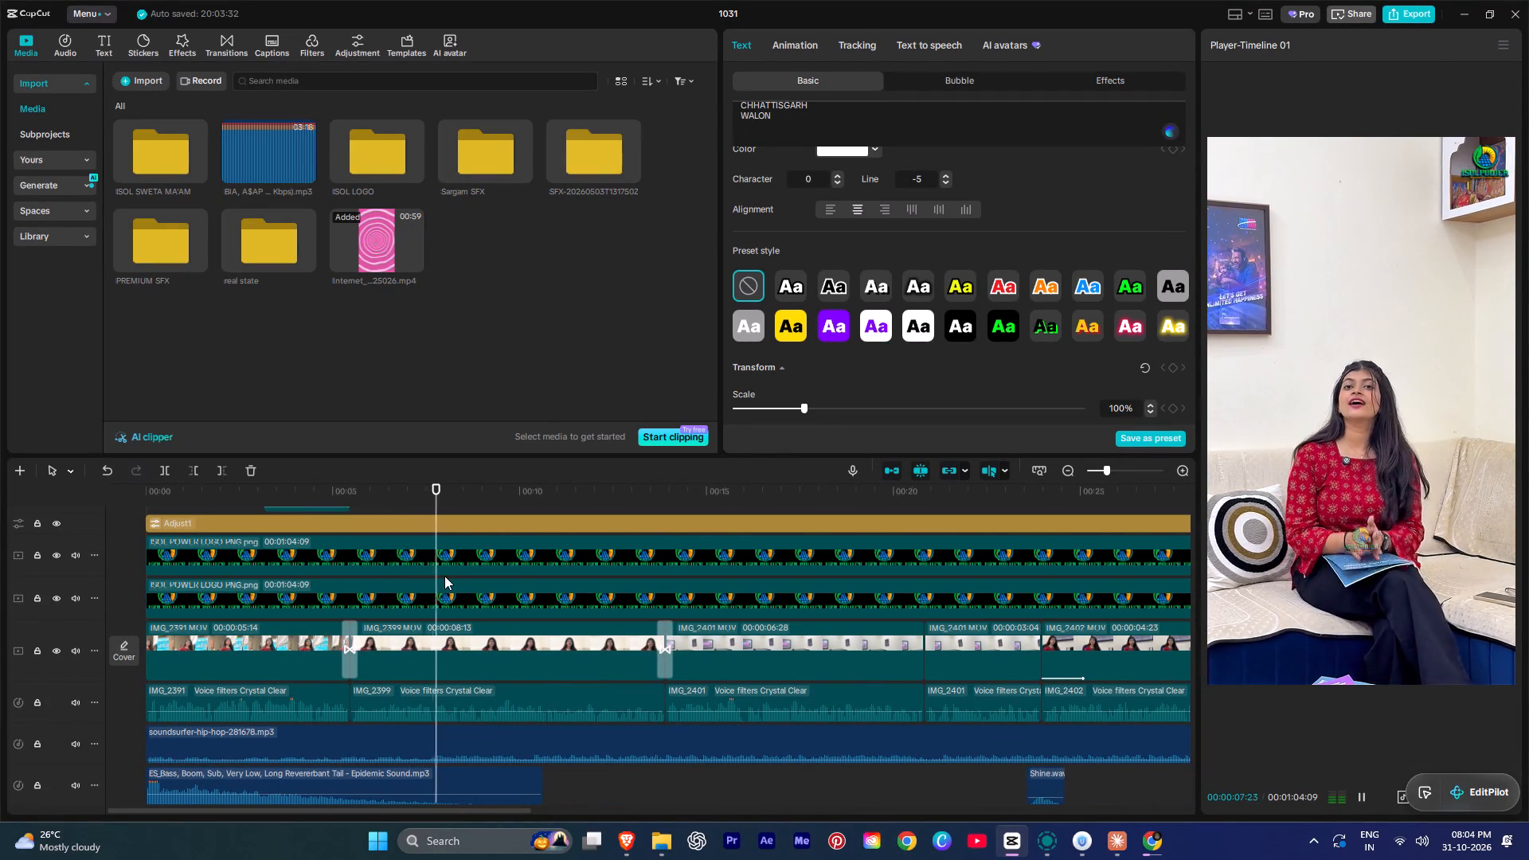
{"action": "scroll", "coordinate": [444, 576], "scroll_direction": "up", "scroll_amount": 1}
{"action": "key", "text": "space"}
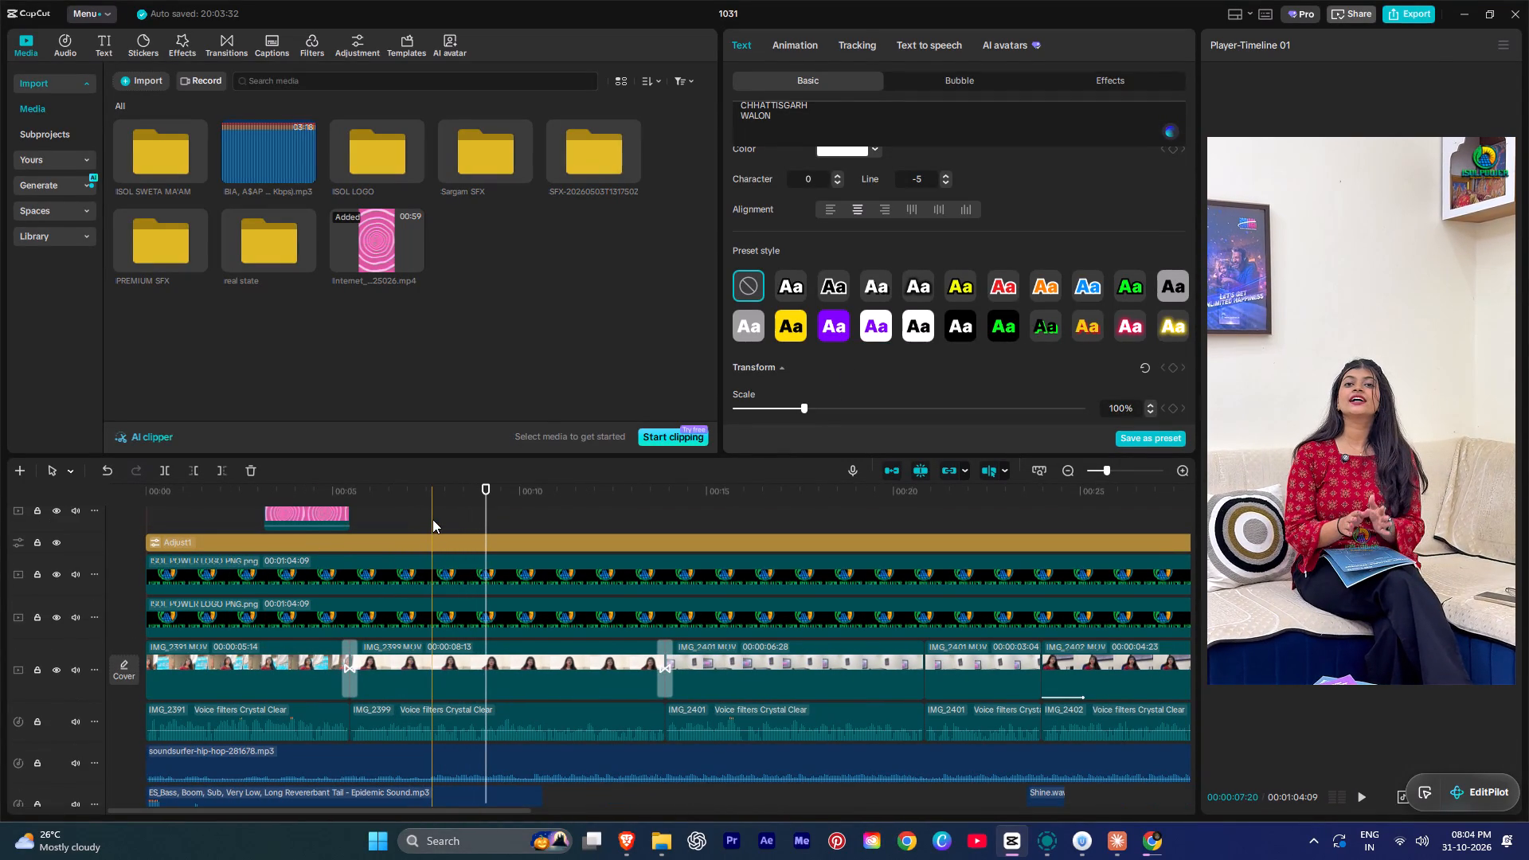
{"action": "left_click", "coordinate": [432, 515]}
{"action": "scroll", "coordinate": [432, 515], "scroll_direction": "up", "scroll_amount": 4}
{"action": "left_click_drag", "start_coordinate": [184, 555], "coordinate": [302, 545], "text": "alt"}
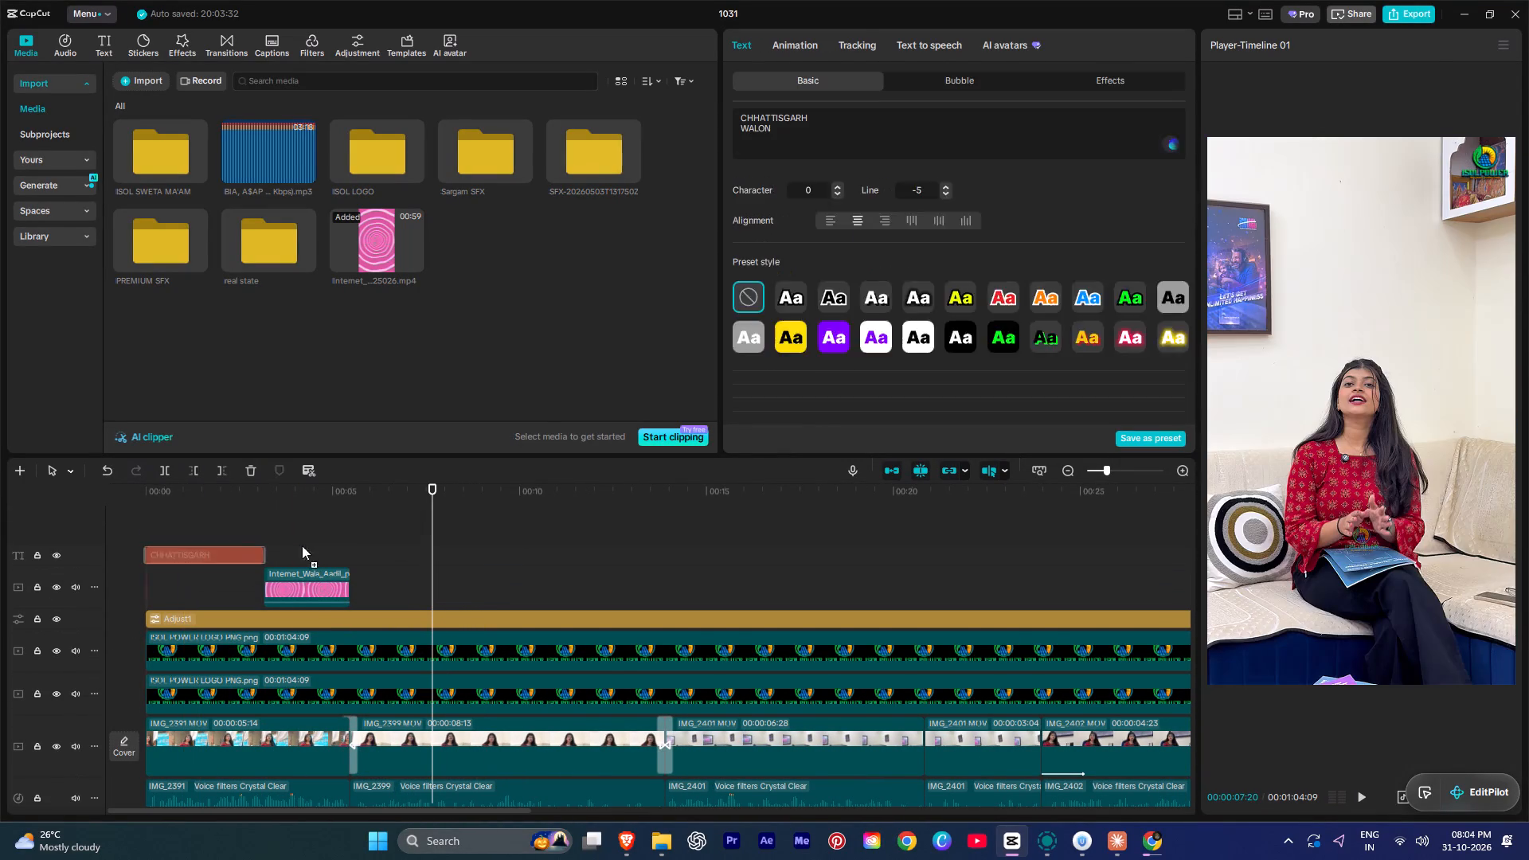
{"action": "left_click_drag", "start_coordinate": [302, 545], "coordinate": [471, 559], "text": "alt"}
{"action": "left_click", "coordinate": [472, 553]}
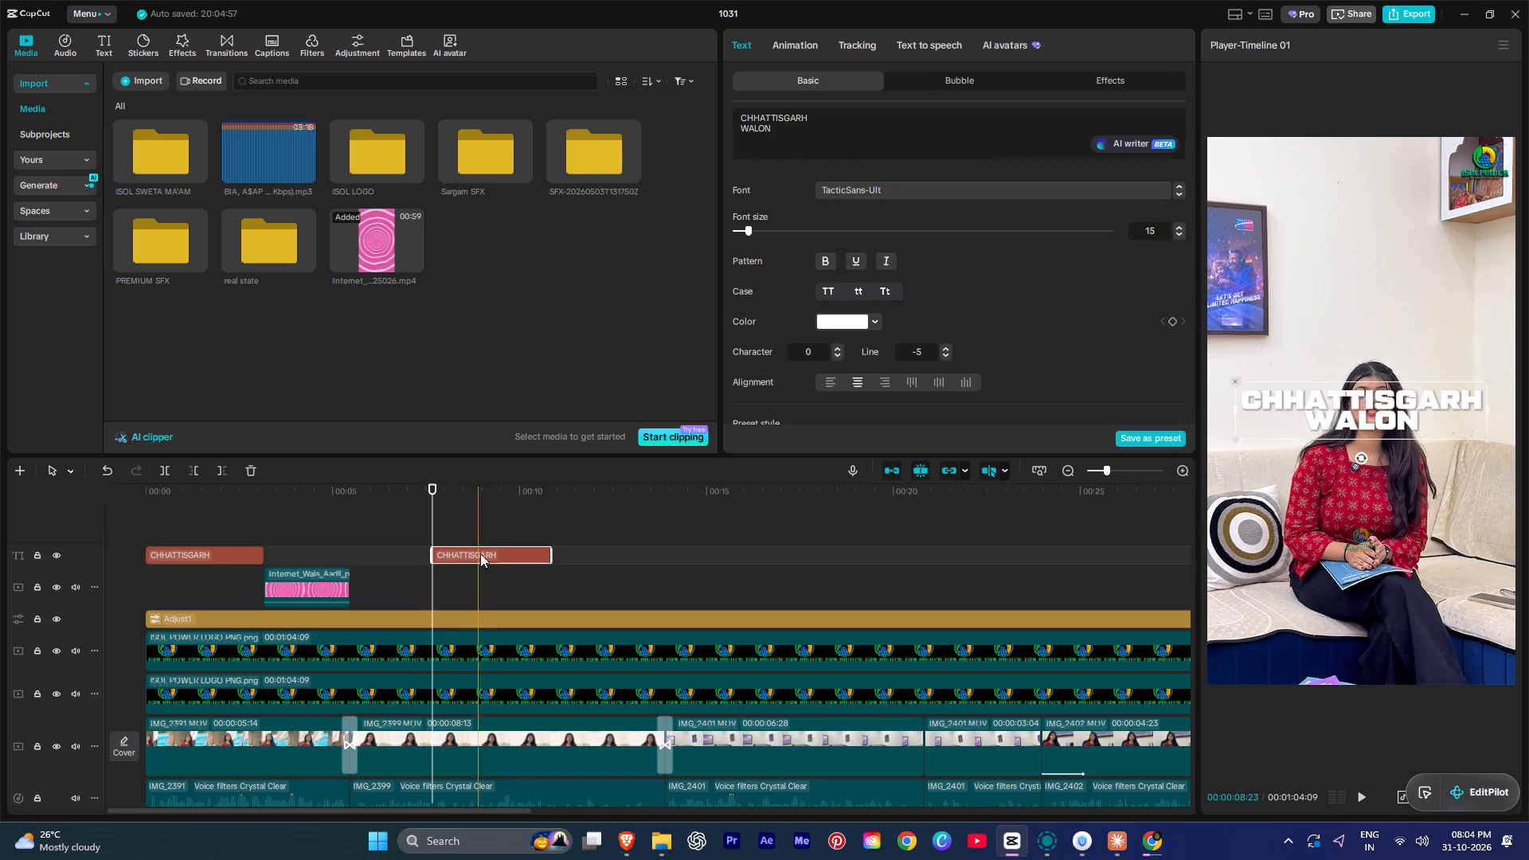
Set the copied title's font to NewBlack Typeface Bold, searching the fonts for "newblack".
{"action": "left_click", "coordinate": [863, 187]}
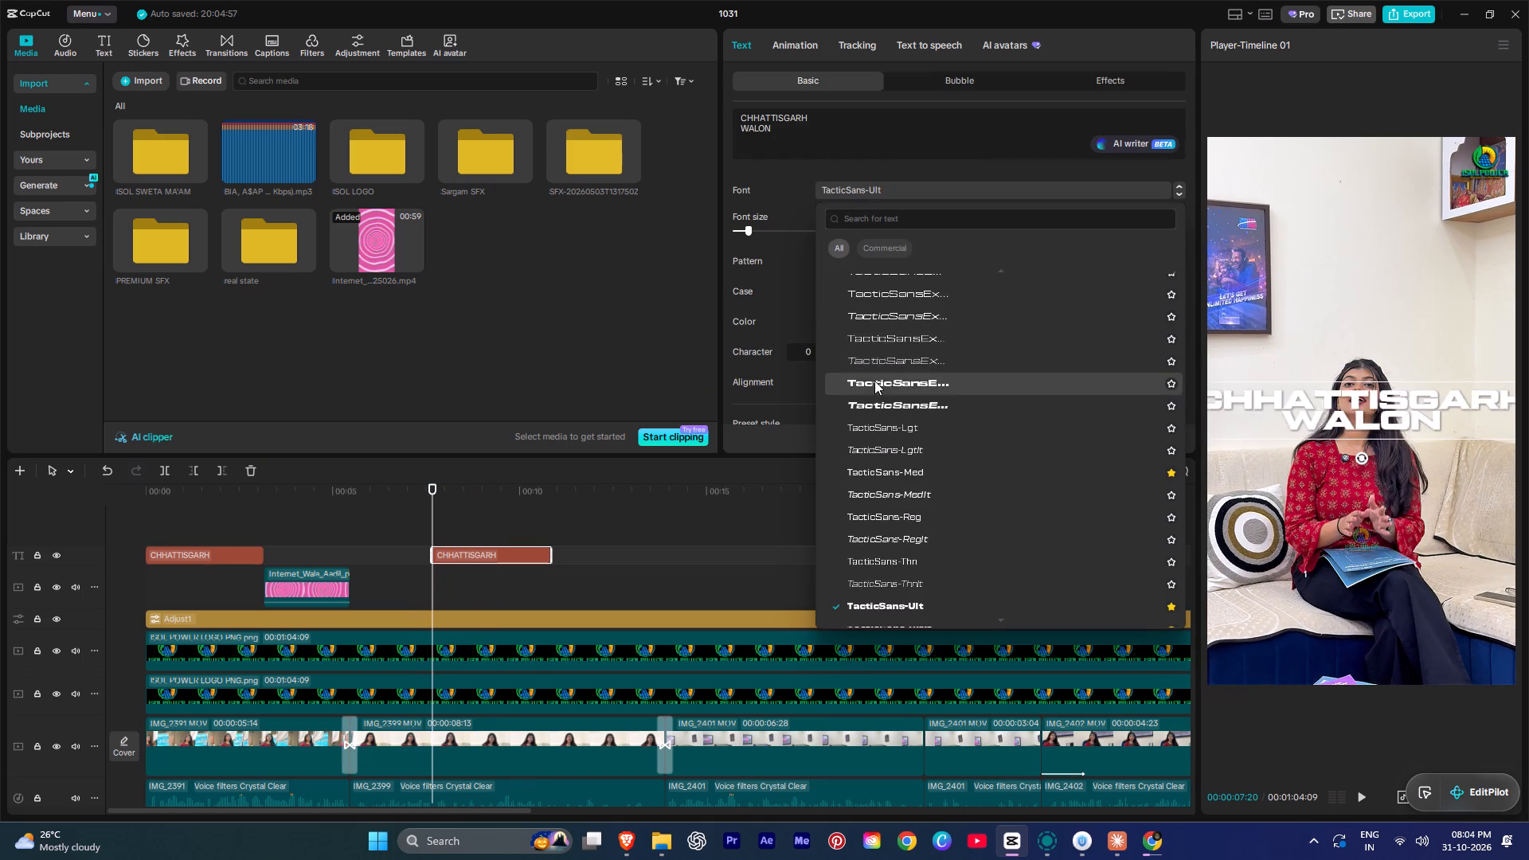
{"action": "scroll", "coordinate": [874, 381], "scroll_direction": "up", "scroll_amount": 13}
{"action": "scroll", "coordinate": [874, 381], "scroll_direction": "down", "scroll_amount": 1}
{"action": "scroll", "coordinate": [874, 381], "scroll_direction": "up", "scroll_amount": 9}
{"action": "scroll", "coordinate": [874, 381], "scroll_direction": "down", "scroll_amount": 1}
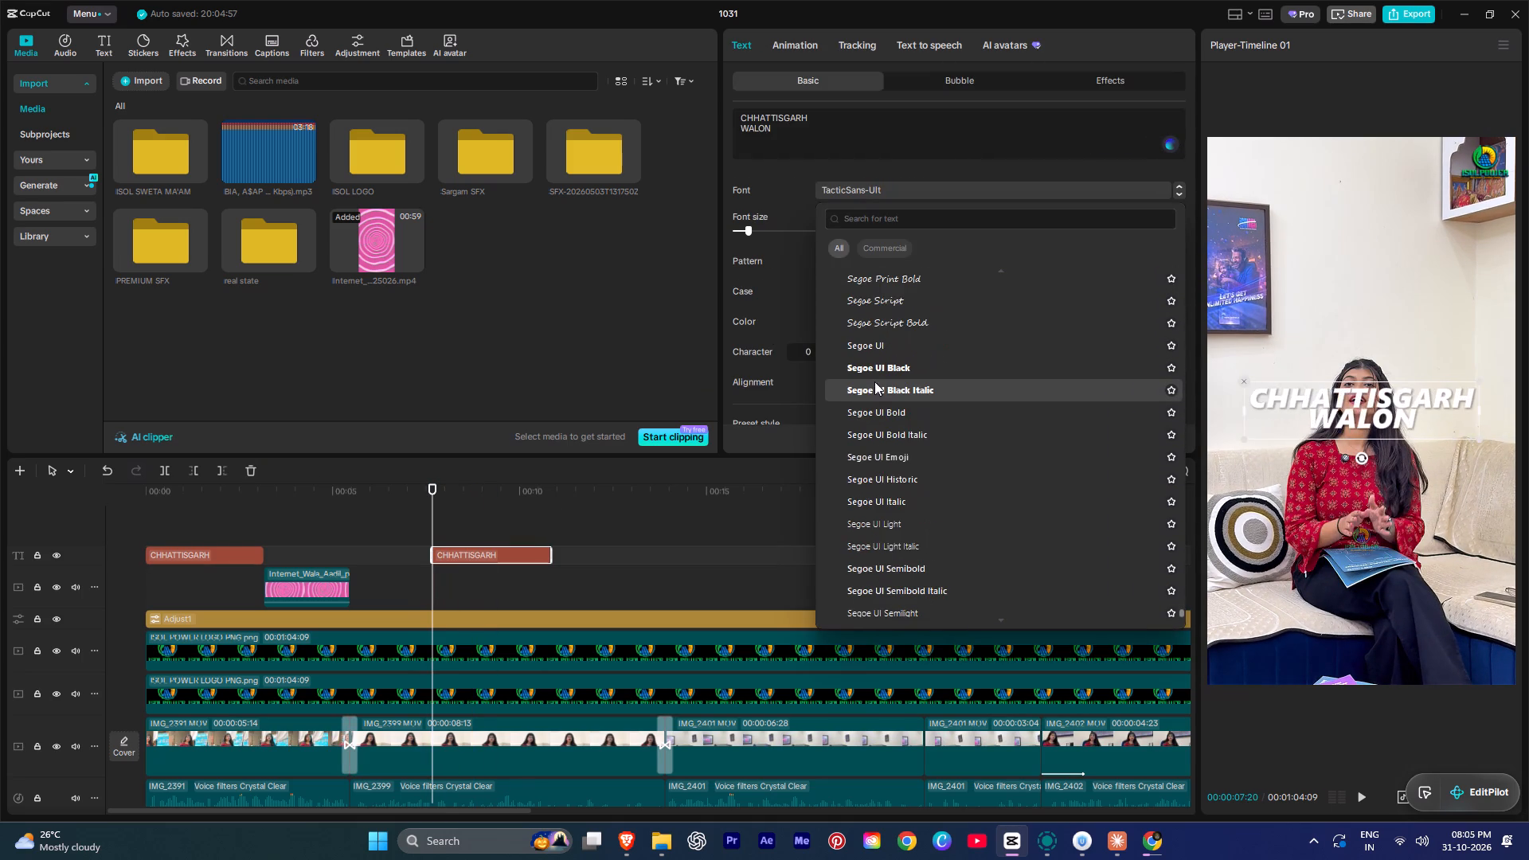
{"action": "left_click", "coordinate": [884, 214]}
{"action": "type", "text": "new"}
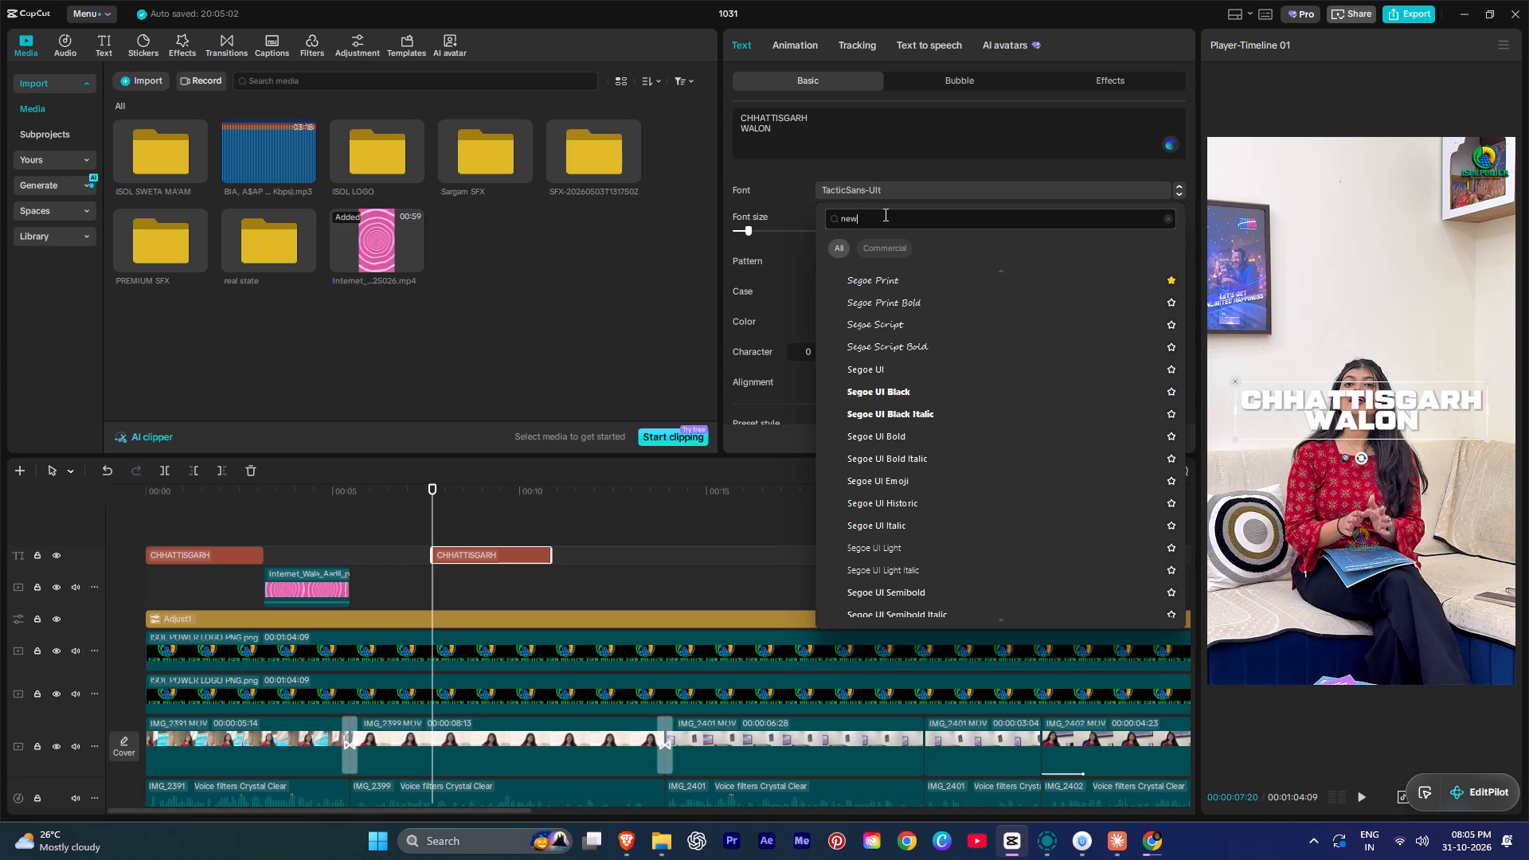
{"action": "type", "text": "blacjk"}
{"action": "key", "text": "BackSpace"}
{"action": "key", "text": "BackSpace"}
{"action": "key", "text": "k"}
{"action": "key", "text": "Return"}
{"action": "scroll", "coordinate": [884, 214], "scroll_direction": "up", "scroll_amount": 1}
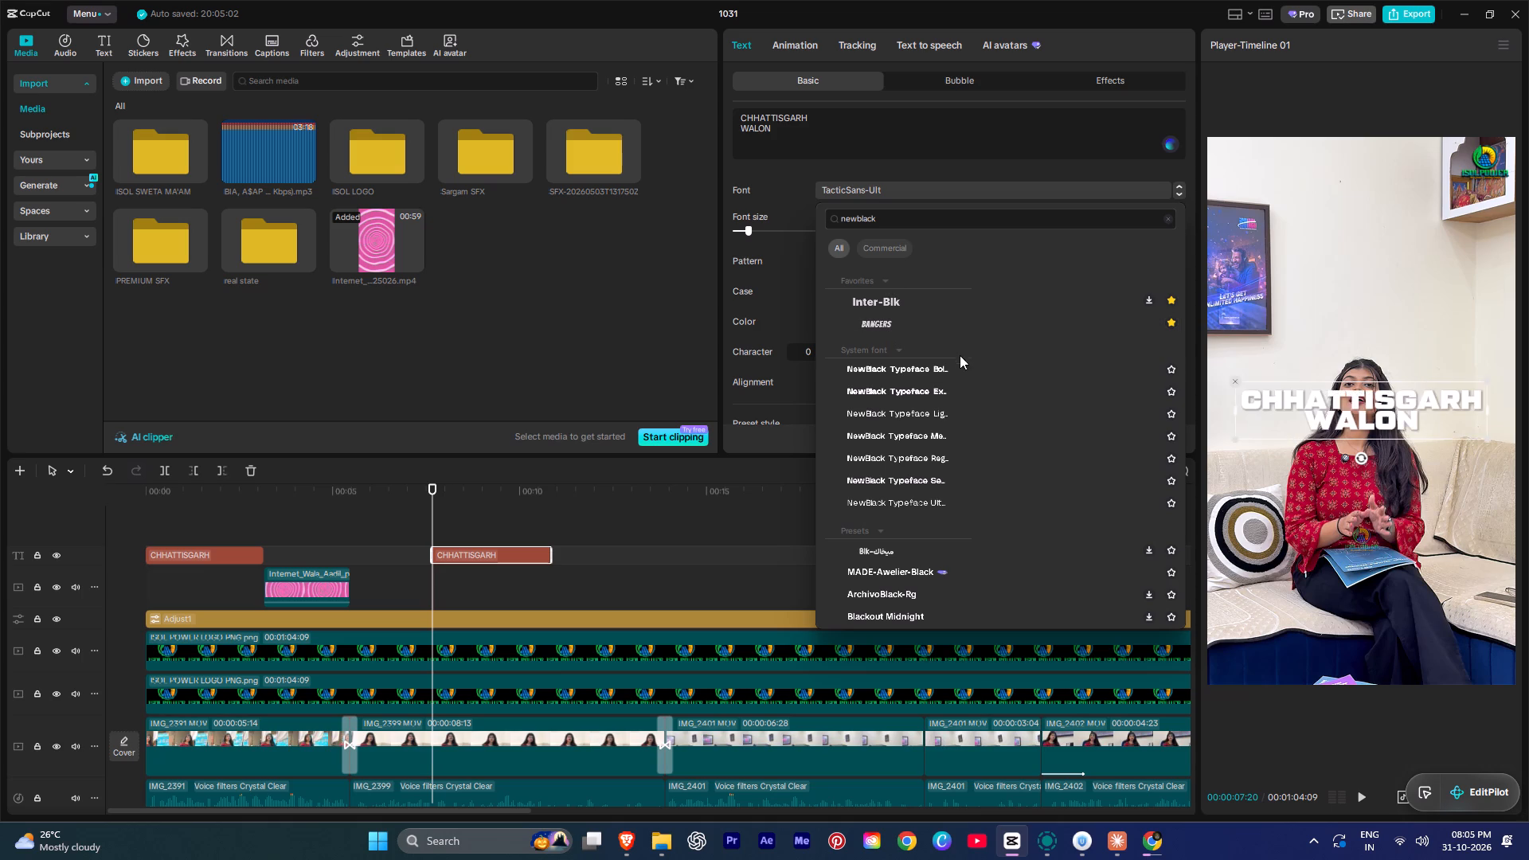
{"action": "scroll", "coordinate": [947, 394], "scroll_direction": "down", "scroll_amount": 1}
{"action": "scroll", "coordinate": [903, 446], "scroll_direction": "down", "scroll_amount": 2}
{"action": "scroll", "coordinate": [884, 472], "scroll_direction": "up", "scroll_amount": 3}
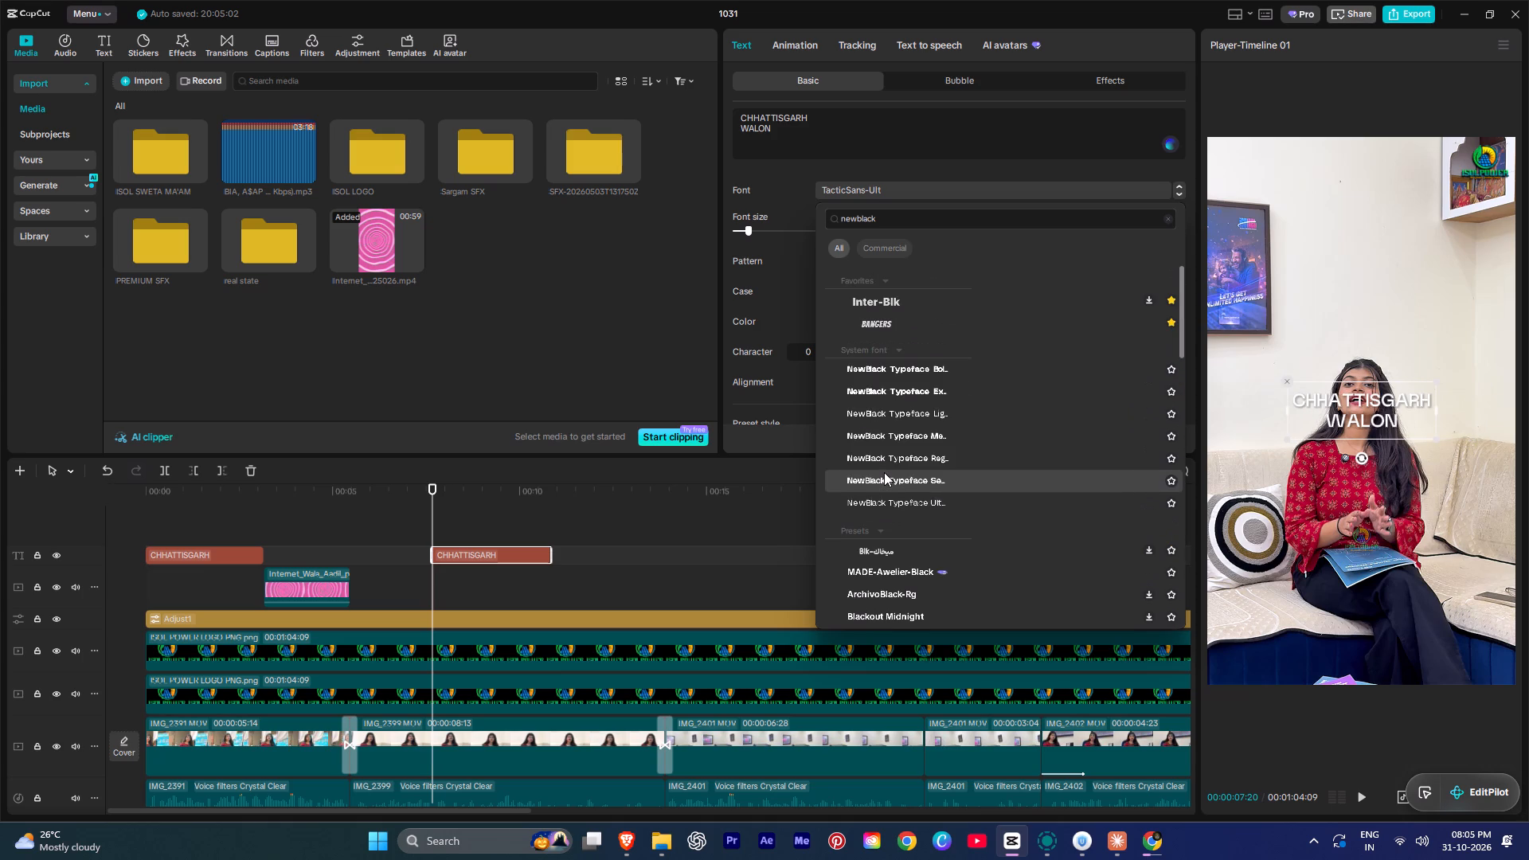
{"action": "scroll", "coordinate": [884, 472], "scroll_direction": "up", "scroll_amount": 2}
{"action": "left_click", "coordinate": [889, 364]}
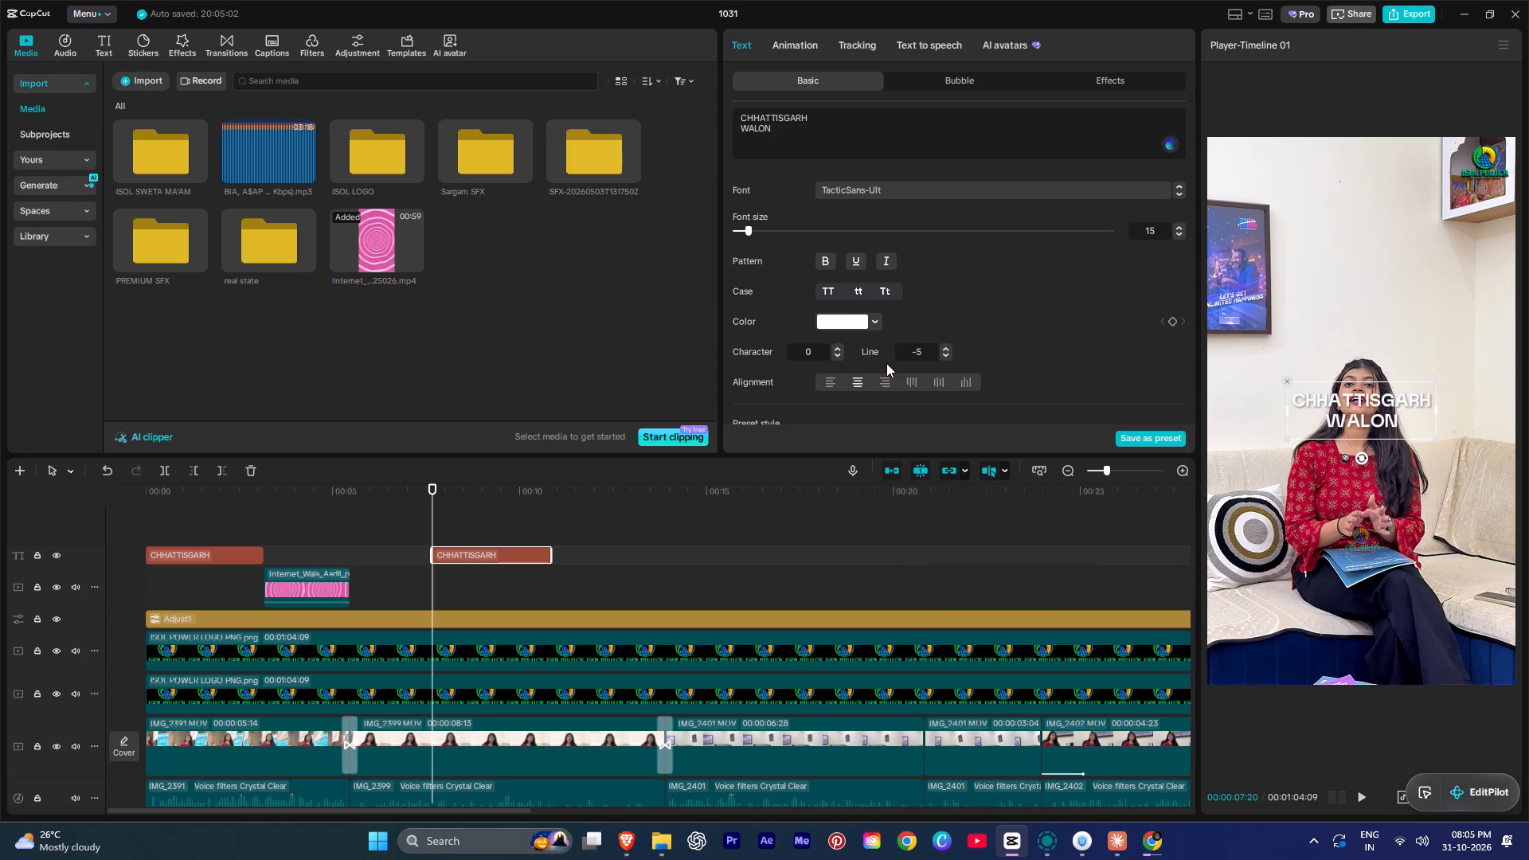
Set the copied title's font size to 26 and its line spacing to -9.
{"action": "left_click", "coordinate": [754, 226]}
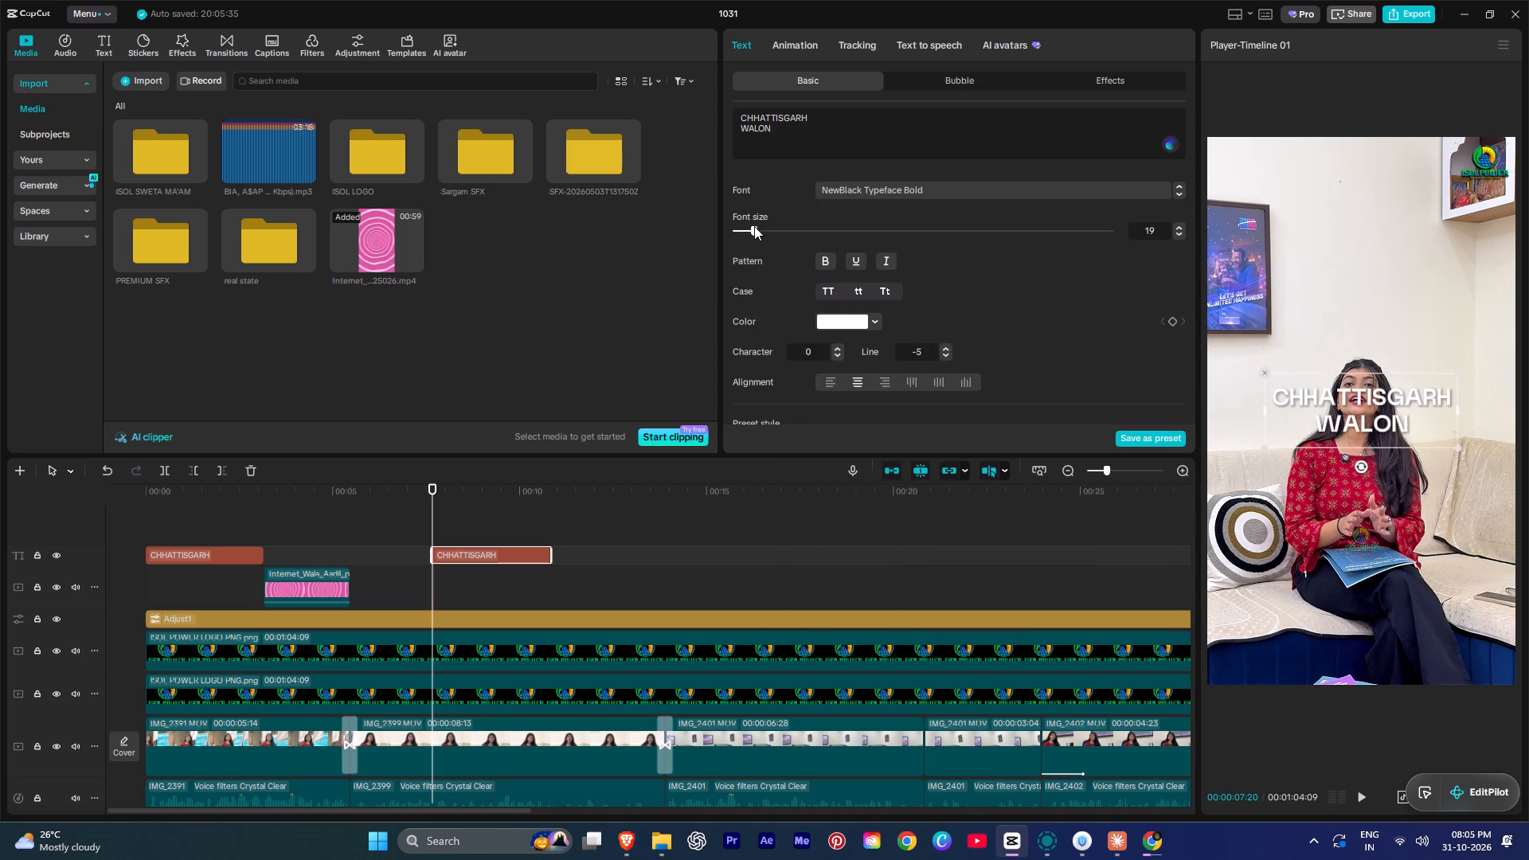
{"action": "left_click", "coordinate": [763, 230]}
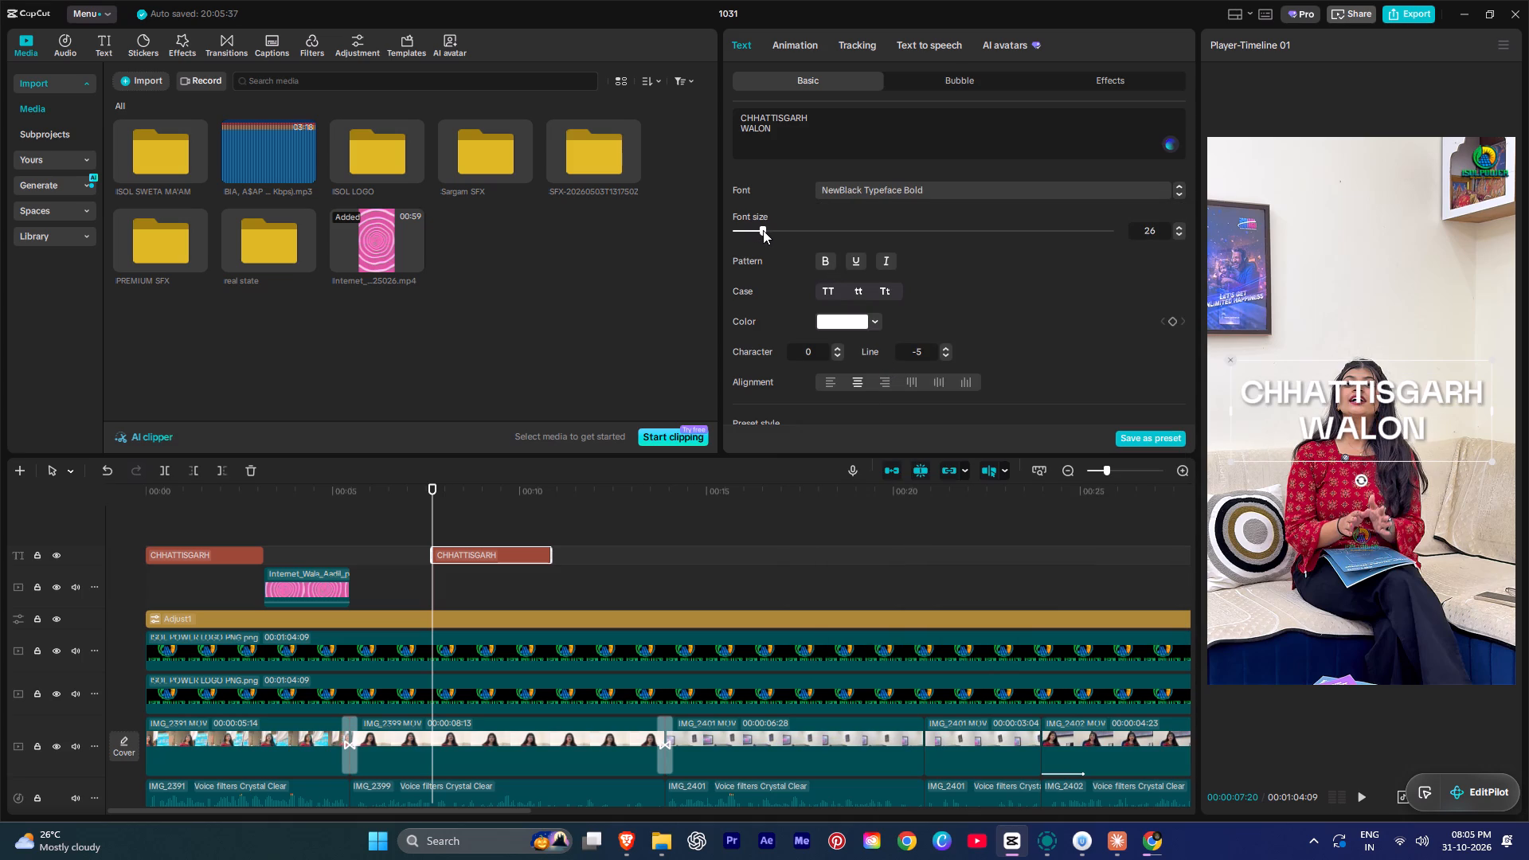
{"action": "triple_click", "coordinate": [945, 357]}
{"action": "left_click", "coordinate": [945, 357]}
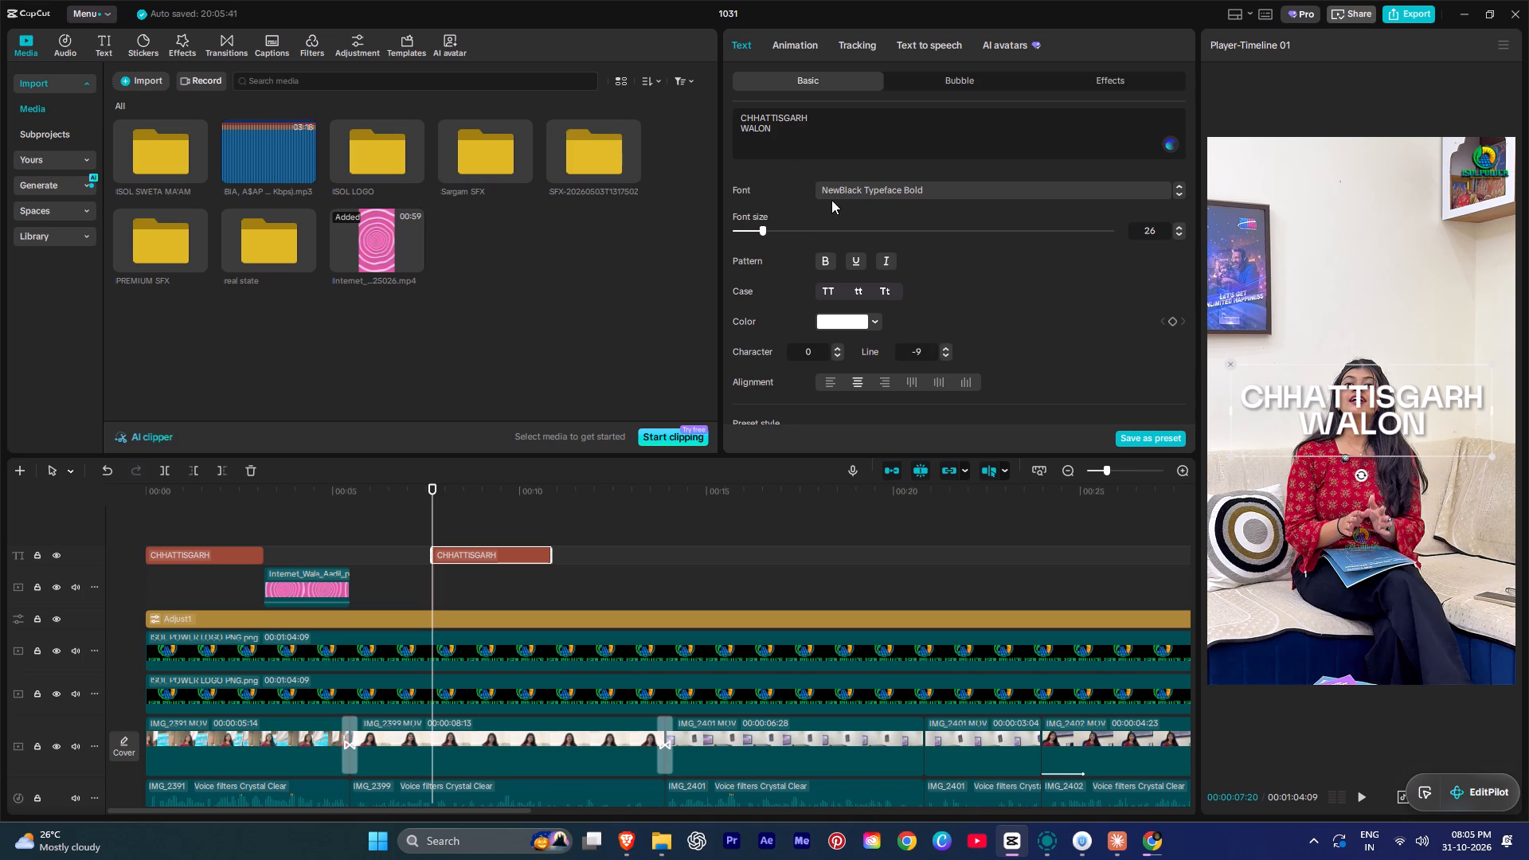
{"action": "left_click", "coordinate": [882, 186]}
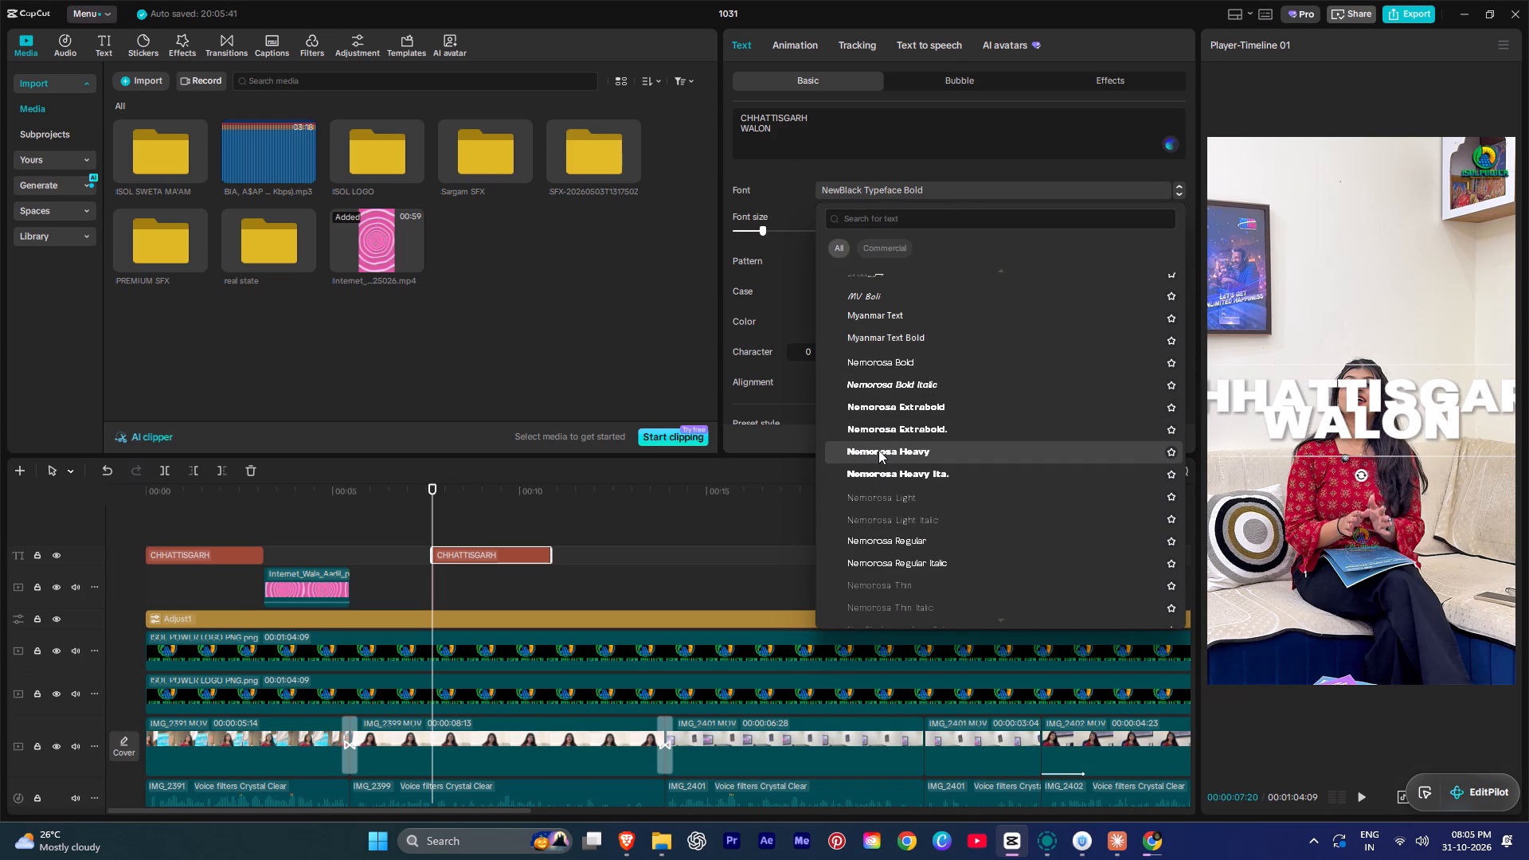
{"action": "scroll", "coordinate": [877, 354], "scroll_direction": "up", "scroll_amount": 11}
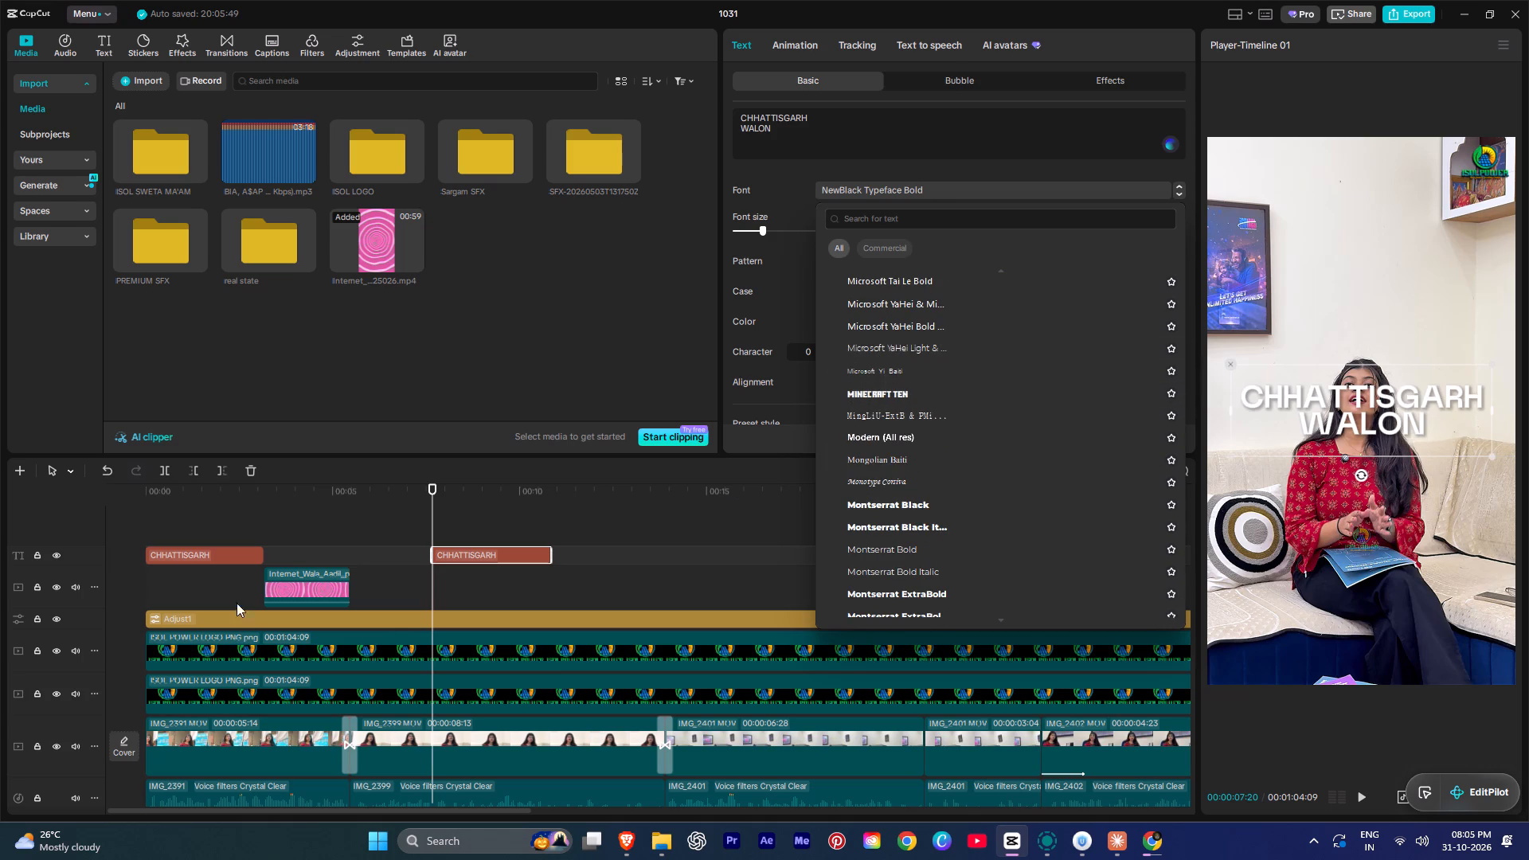
Set the font of the title at the timeline's start to Helvetica-Compressed, searching the fonts for "helvetica".
{"action": "left_click_drag", "start_coordinate": [435, 506], "coordinate": [143, 506]}
{"action": "key", "text": "space"}
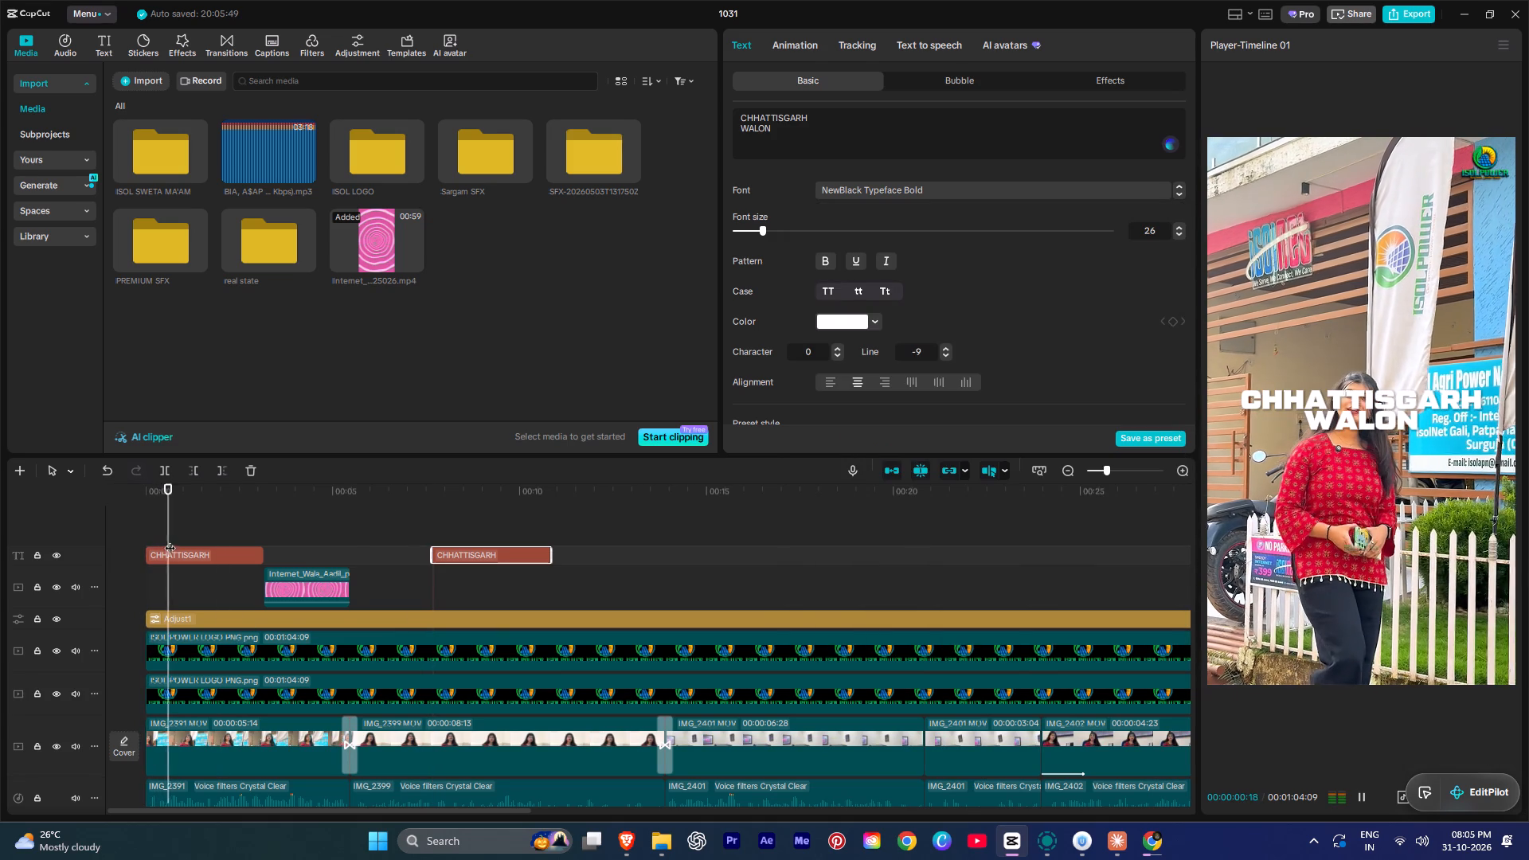
{"action": "key", "text": "space"}
{"action": "left_click", "coordinate": [174, 554]}
{"action": "left_click", "coordinate": [862, 193]}
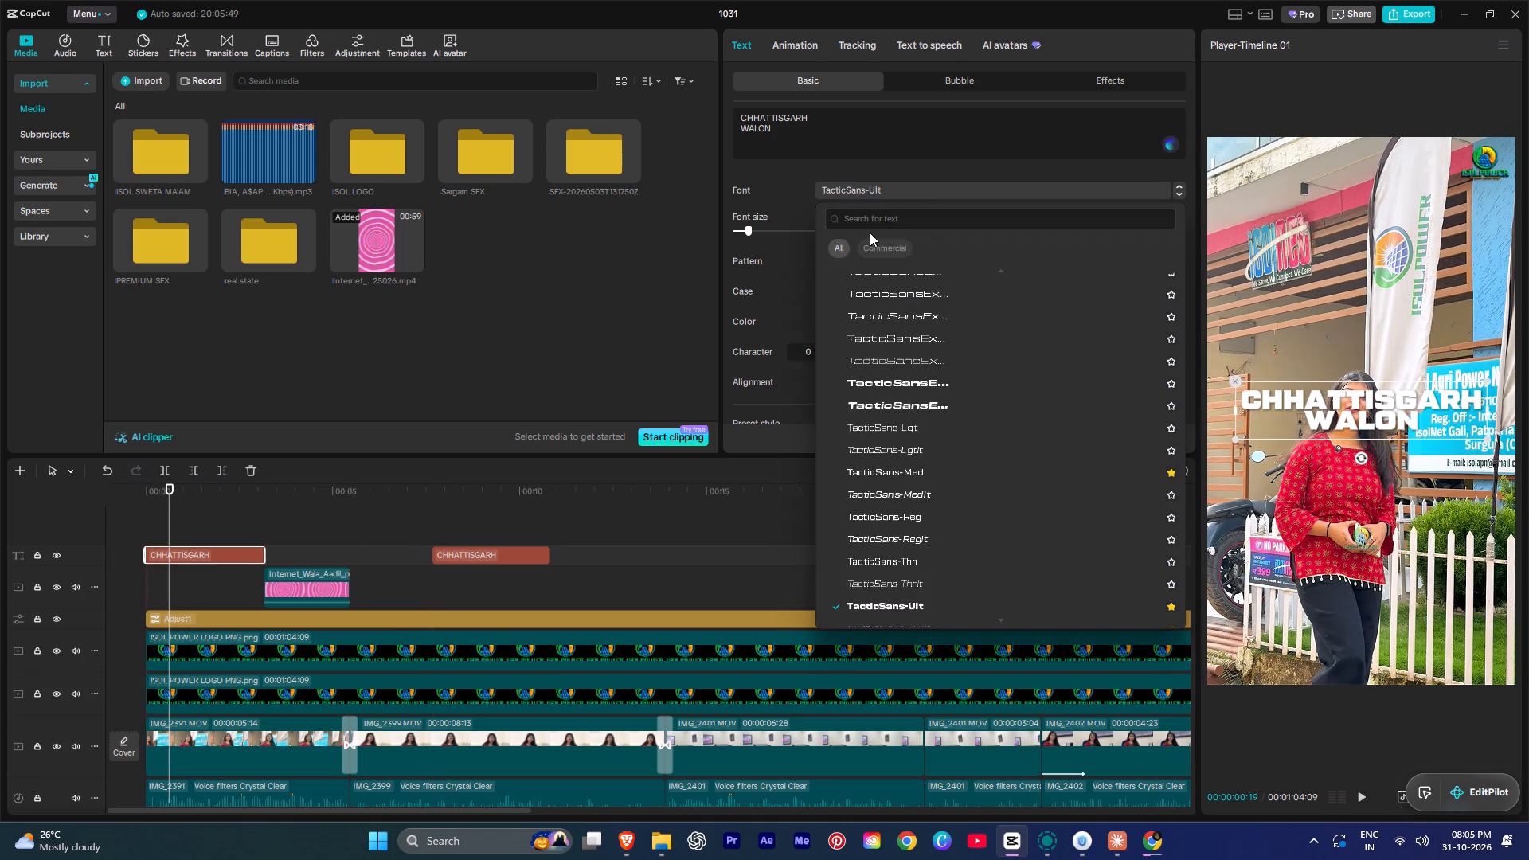
{"action": "left_click", "coordinate": [917, 213]}
{"action": "type", "text": "helvetica"}
{"action": "key", "text": "Return"}
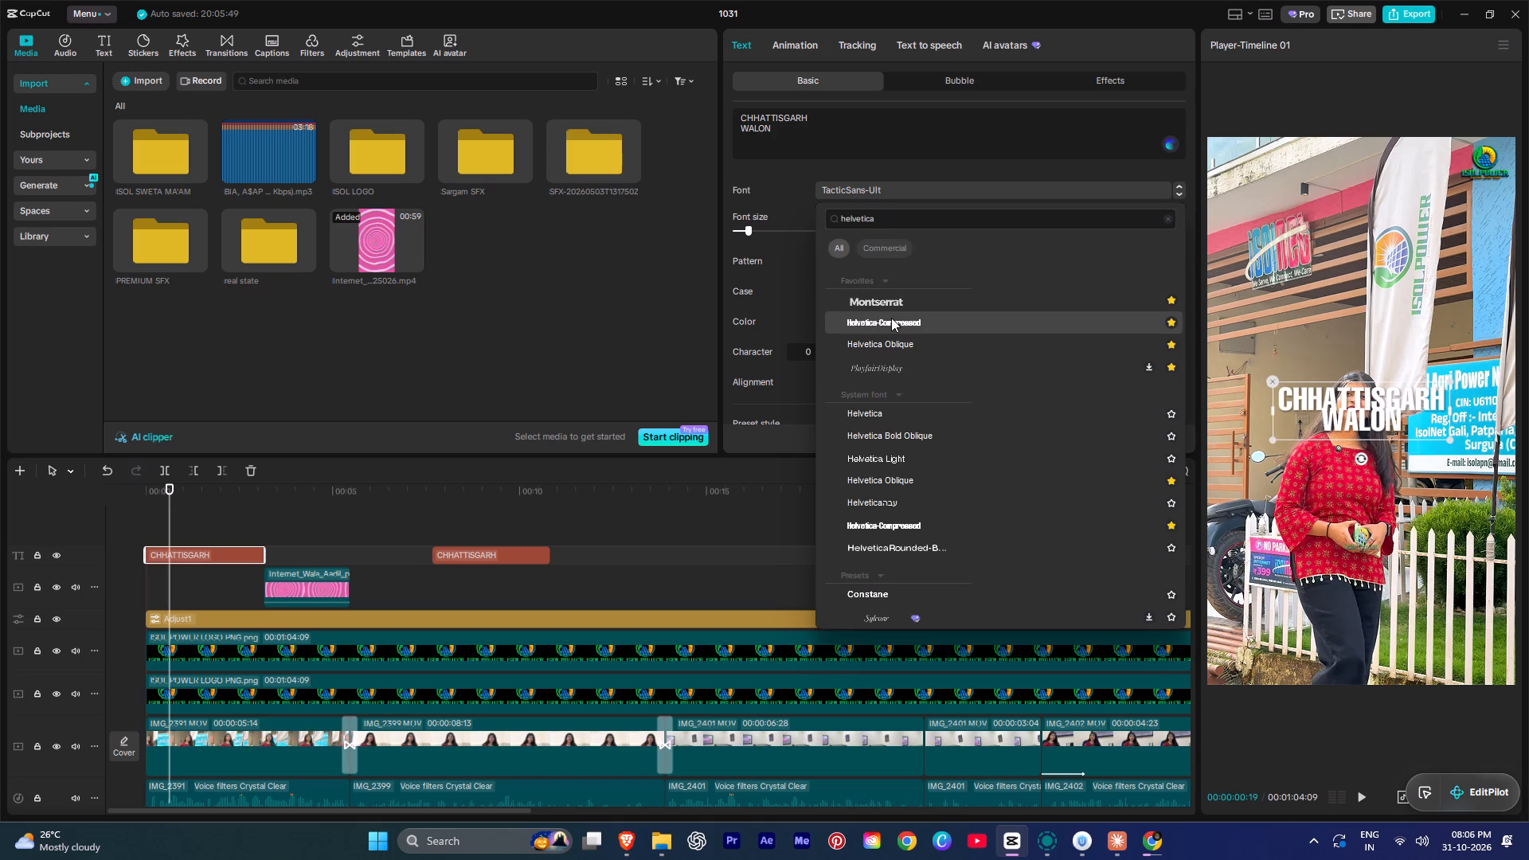
{"action": "left_click", "coordinate": [891, 318]}
Remove the second line and the word WALON from the opening title, leaving only CHHATTISGARH.
{"action": "left_click", "coordinate": [741, 131]}
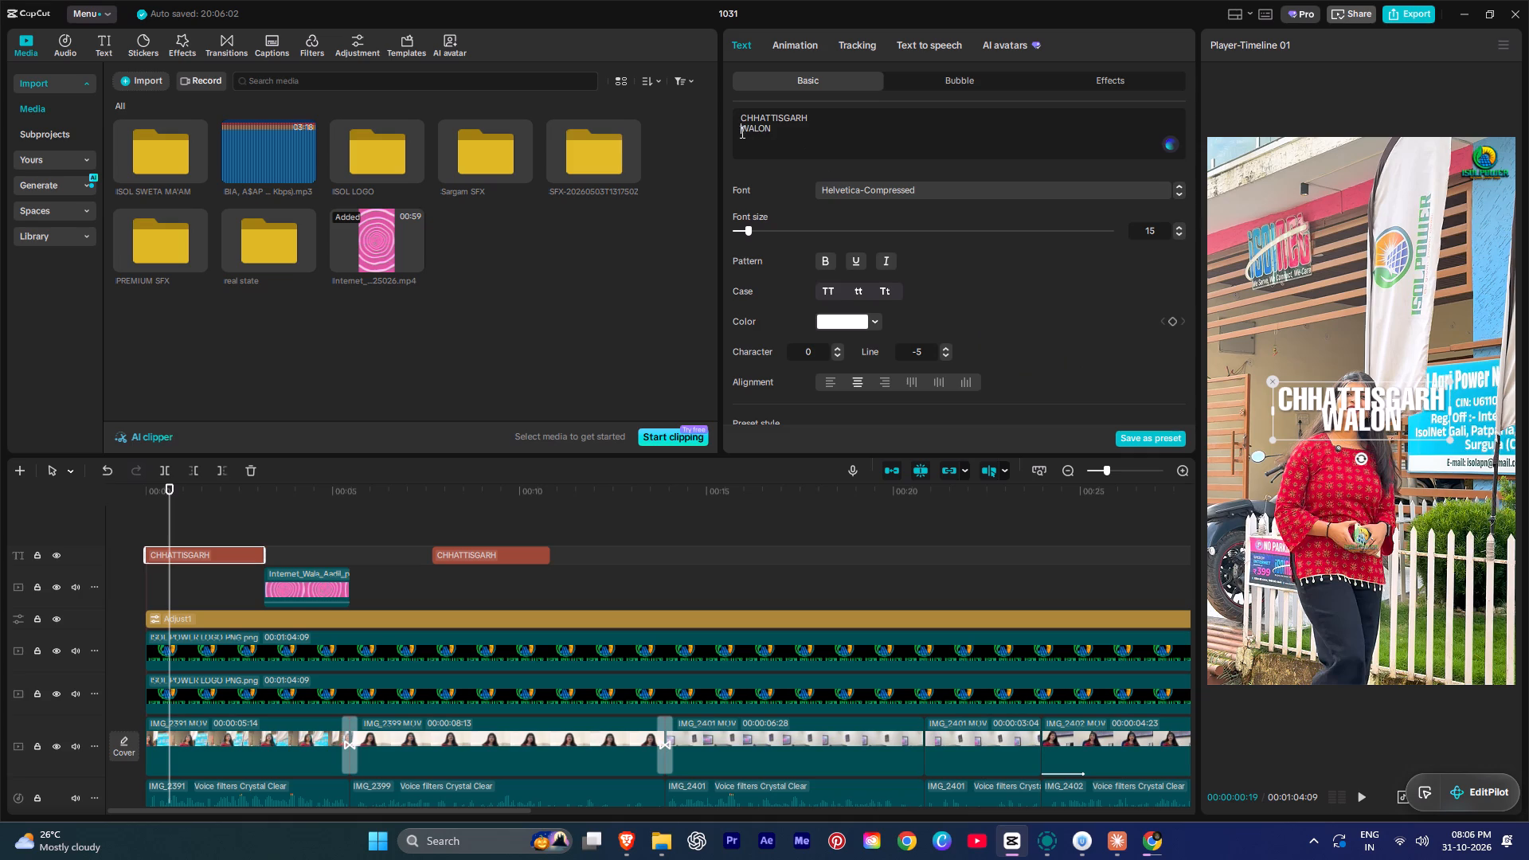
{"action": "key", "text": "BackSpace"}
{"action": "key", "text": "space"}
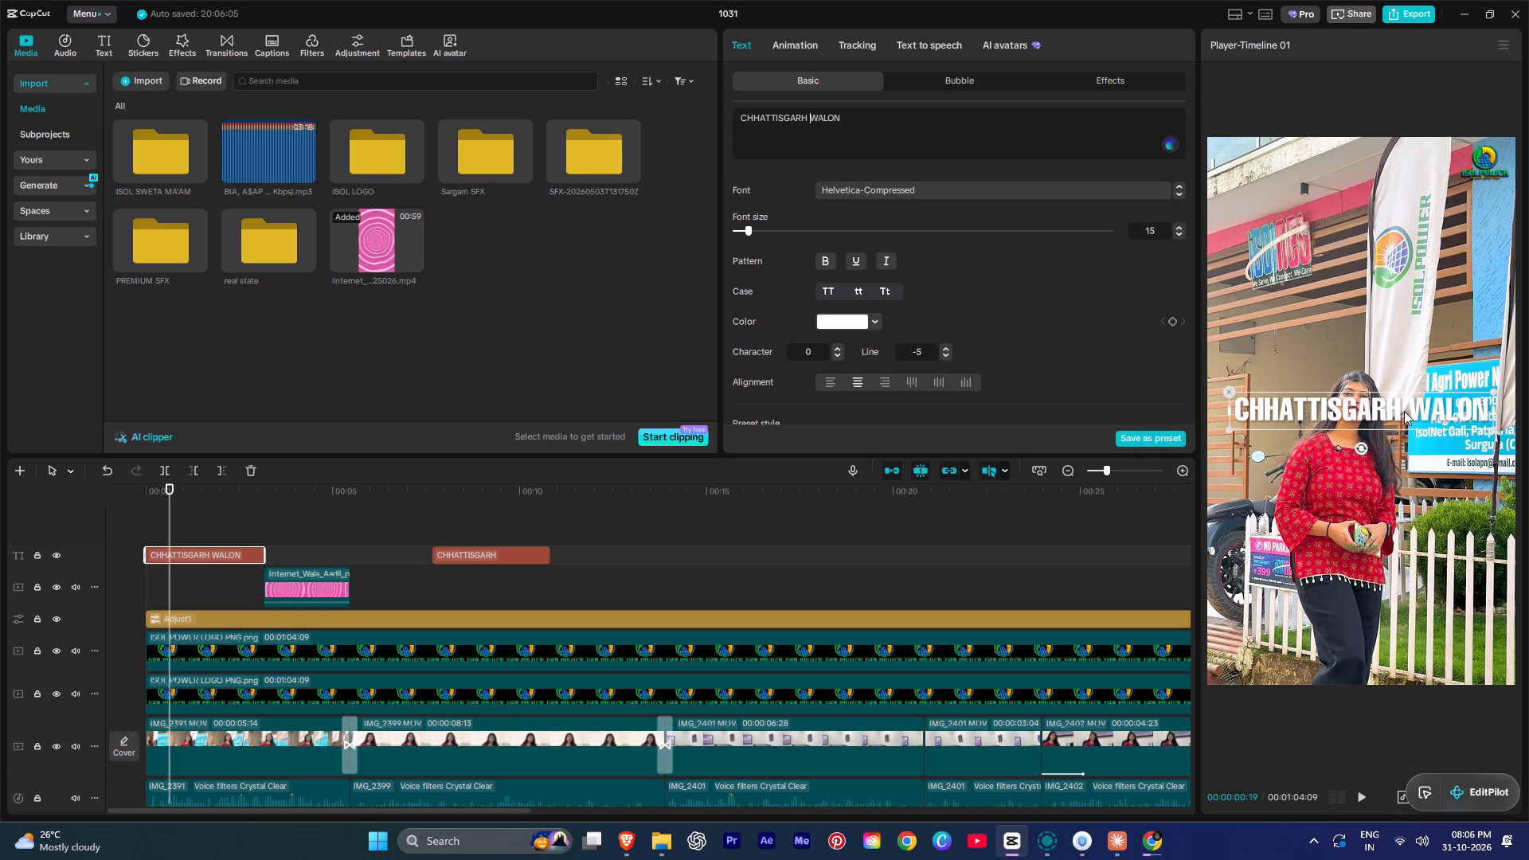
{"action": "double_click", "coordinate": [834, 116]}
{"action": "key", "text": "BackSpace"}
{"action": "key", "text": "BackSpace"}
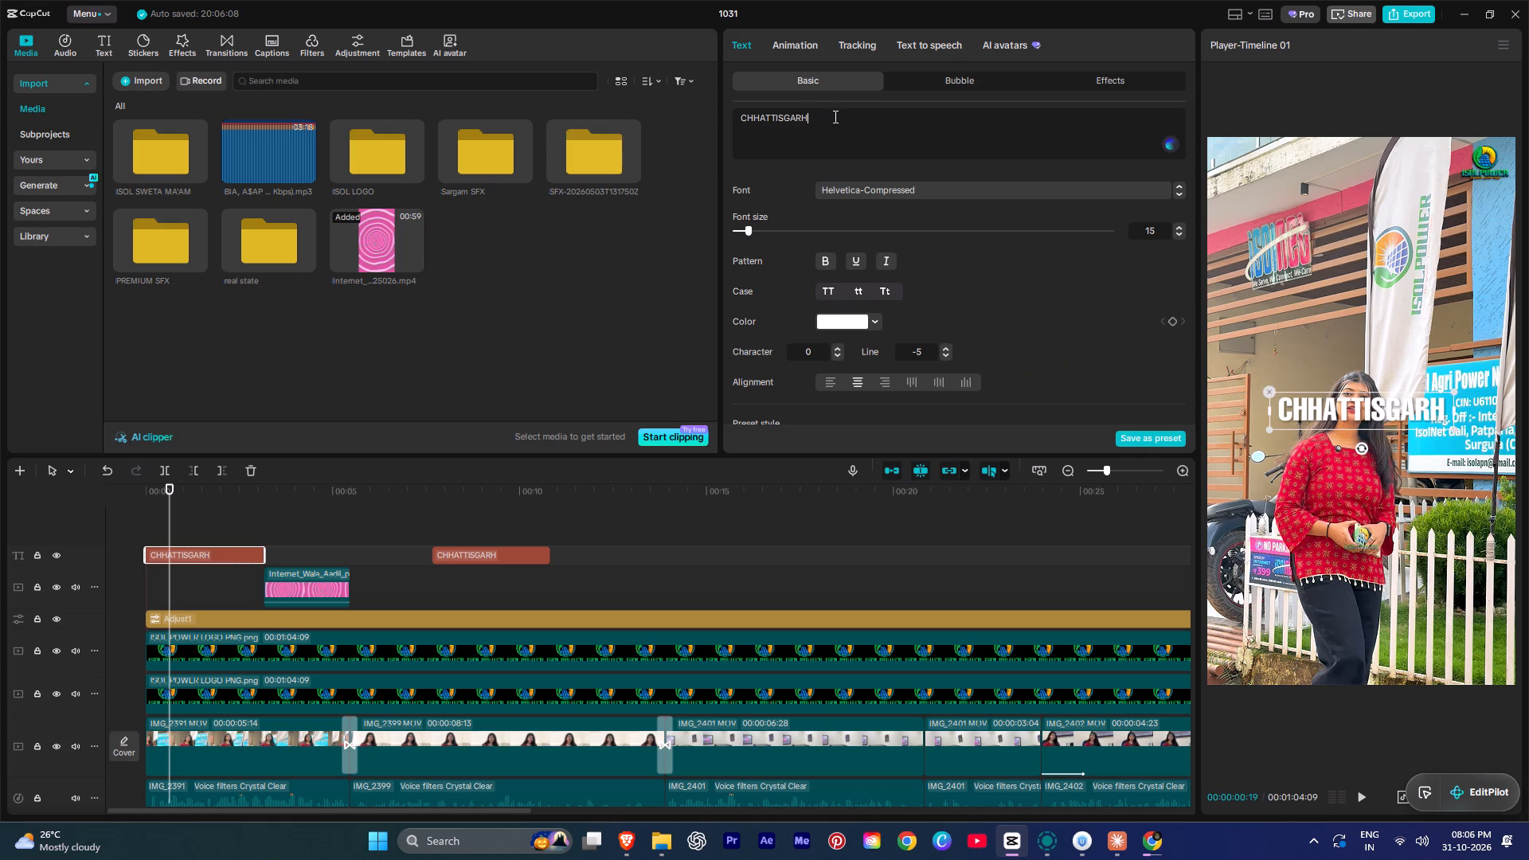
Move the CHHATTISGARH title up above the woman's head and set its font size to 21.
{"action": "left_click_drag", "start_coordinate": [1350, 416], "coordinate": [1353, 299]}
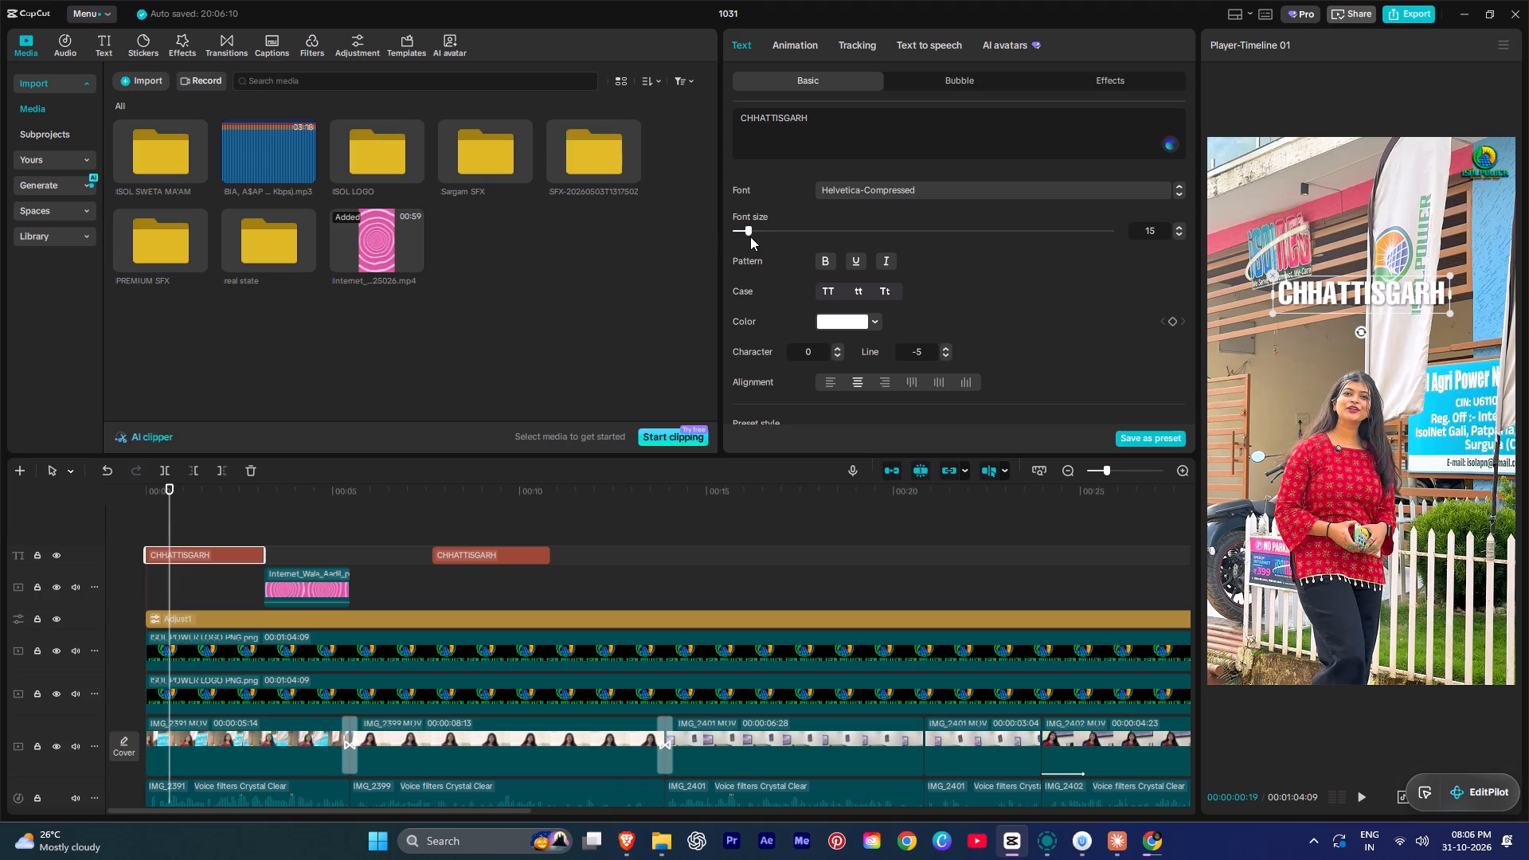
{"action": "left_click", "coordinate": [760, 229]}
{"action": "left_click", "coordinate": [757, 227]}
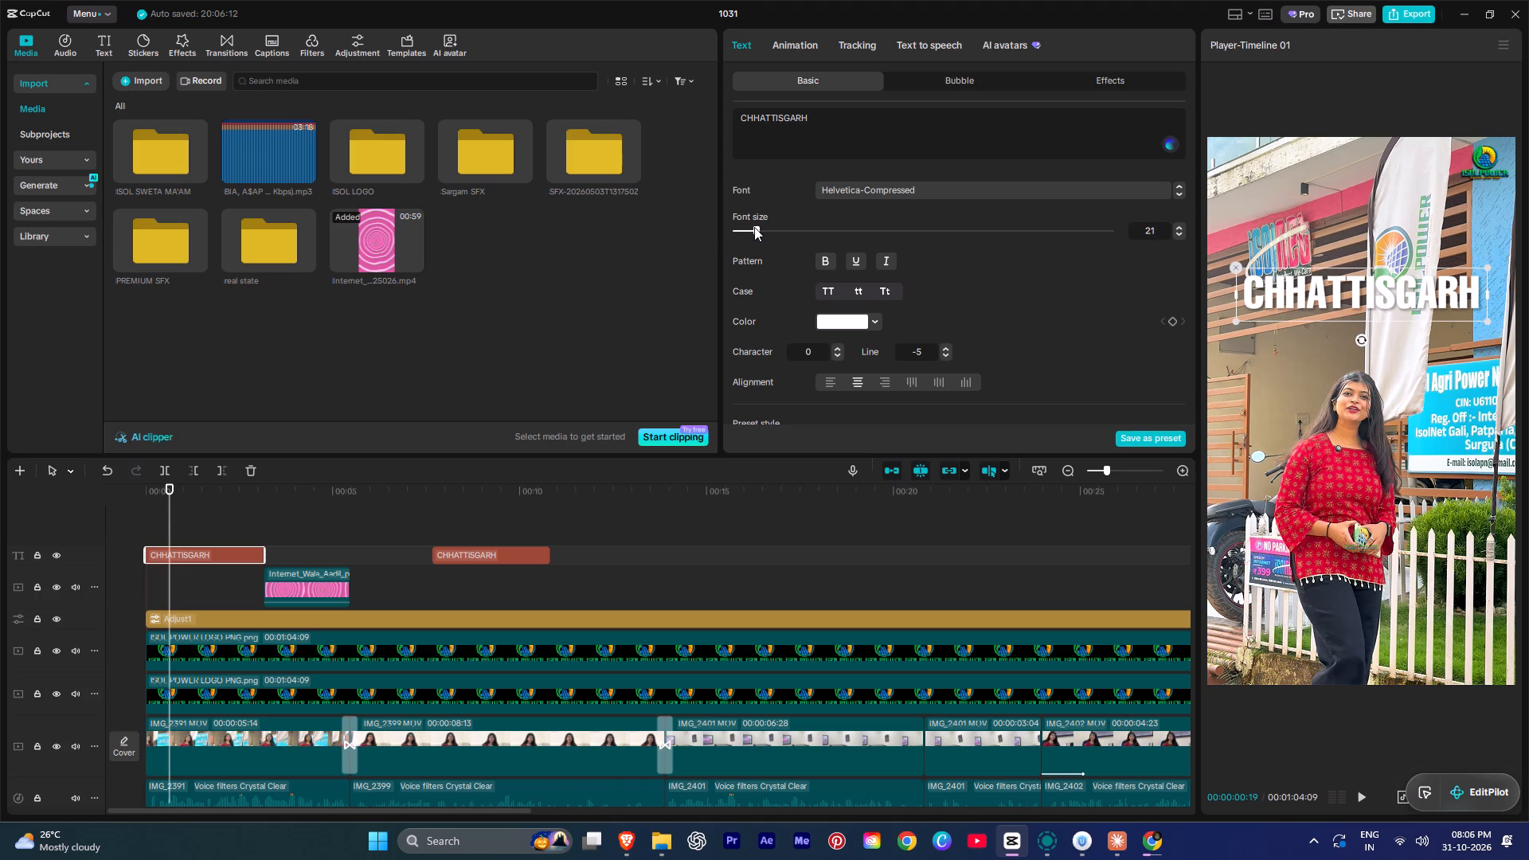
Change the opening CHHATTISGARH title's text color to bright lime green, hex 9BFF0B.
{"action": "left_click", "coordinate": [218, 517]}
{"action": "left_click", "coordinate": [218, 560]}
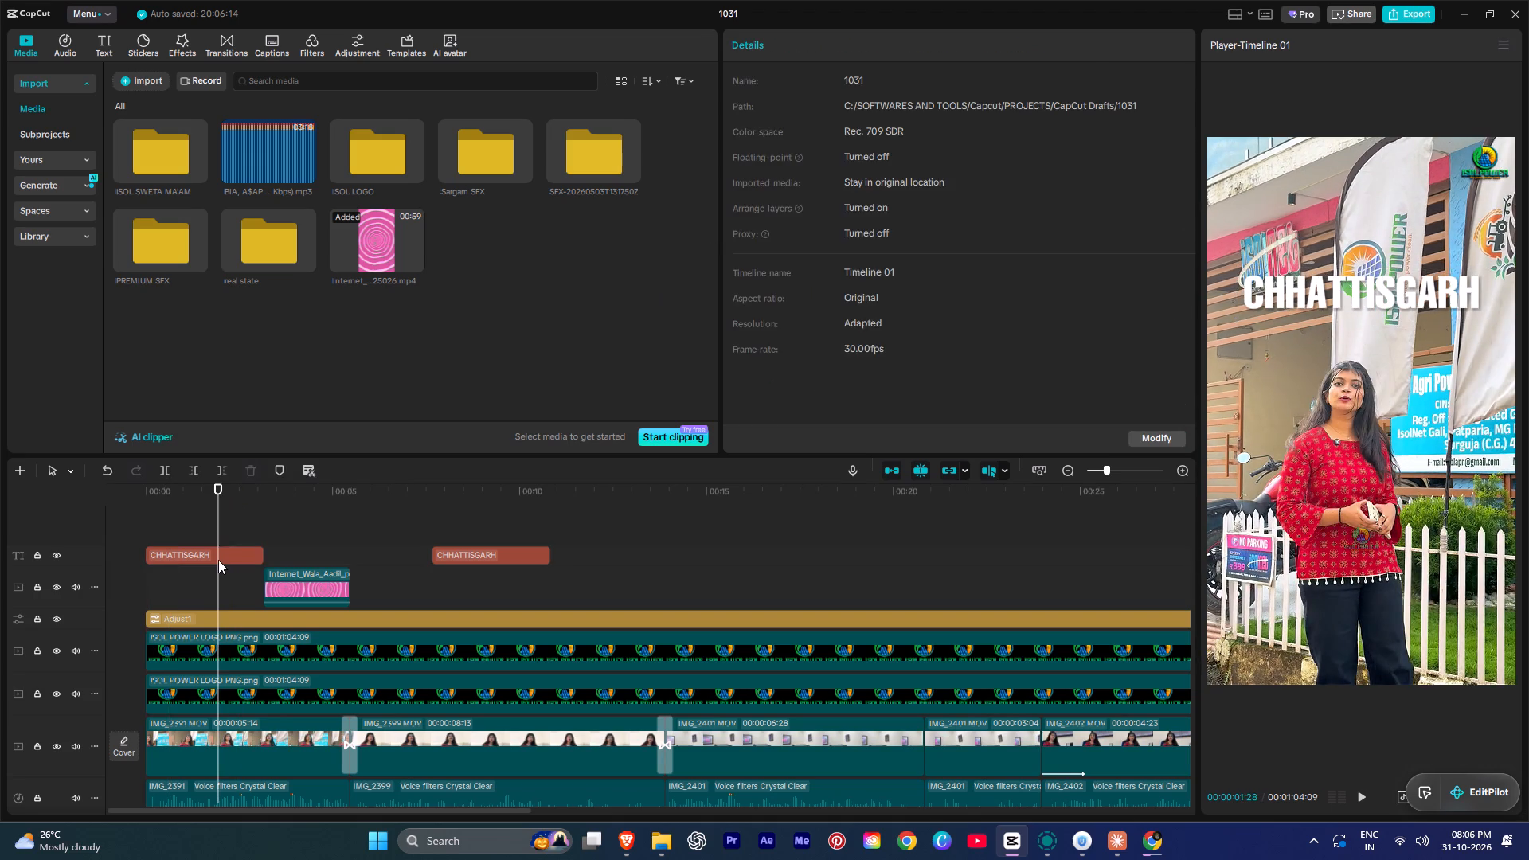
{"action": "left_click", "coordinate": [840, 319]}
{"action": "left_click_drag", "start_coordinate": [893, 358], "coordinate": [891, 325]}
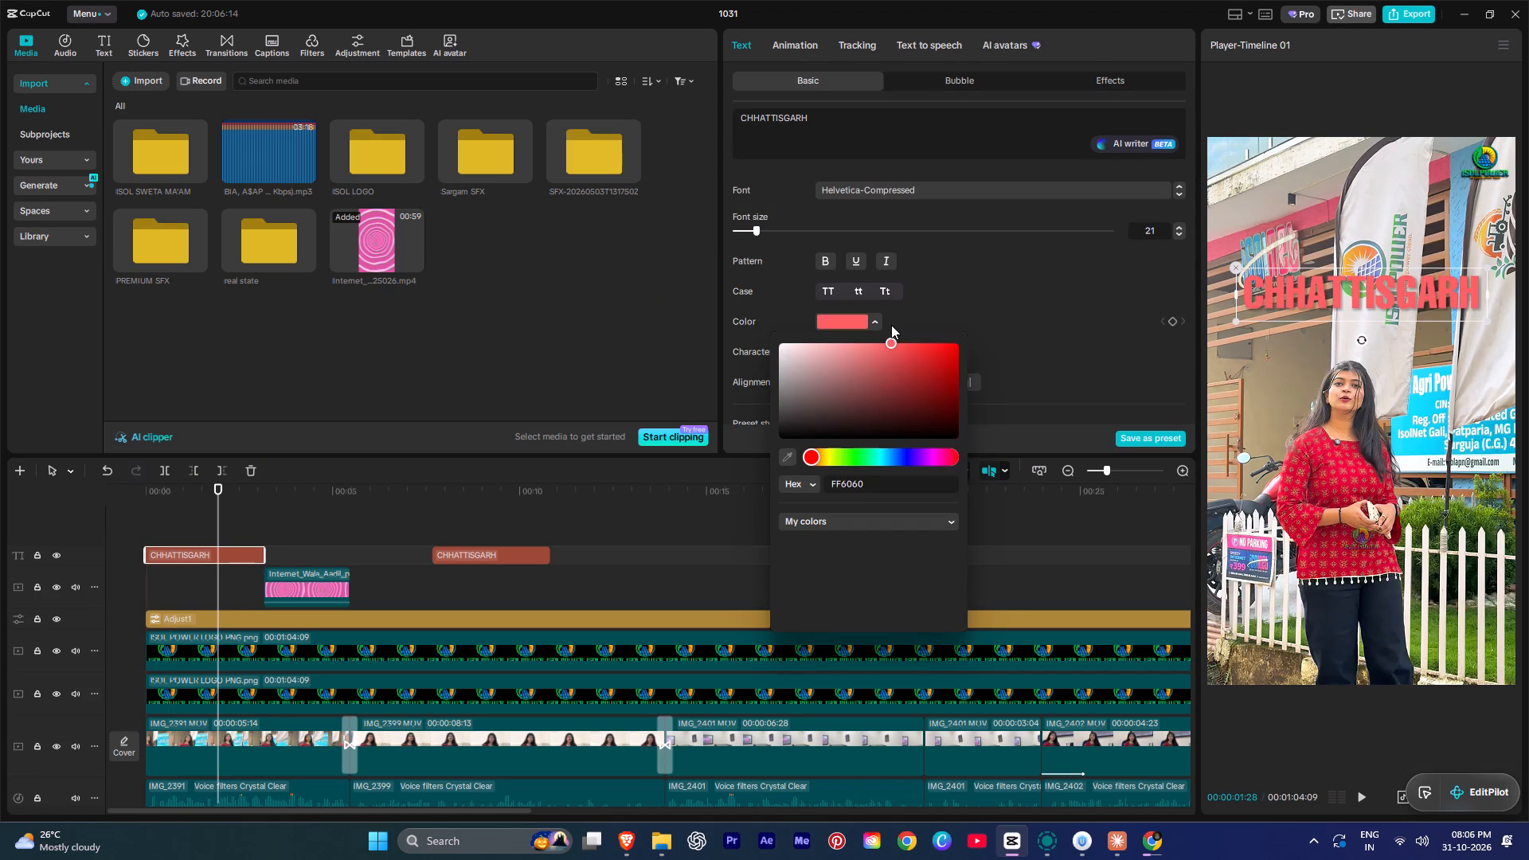
{"action": "left_click_drag", "start_coordinate": [891, 325], "coordinate": [898, 323]}
{"action": "left_click", "coordinate": [816, 453]}
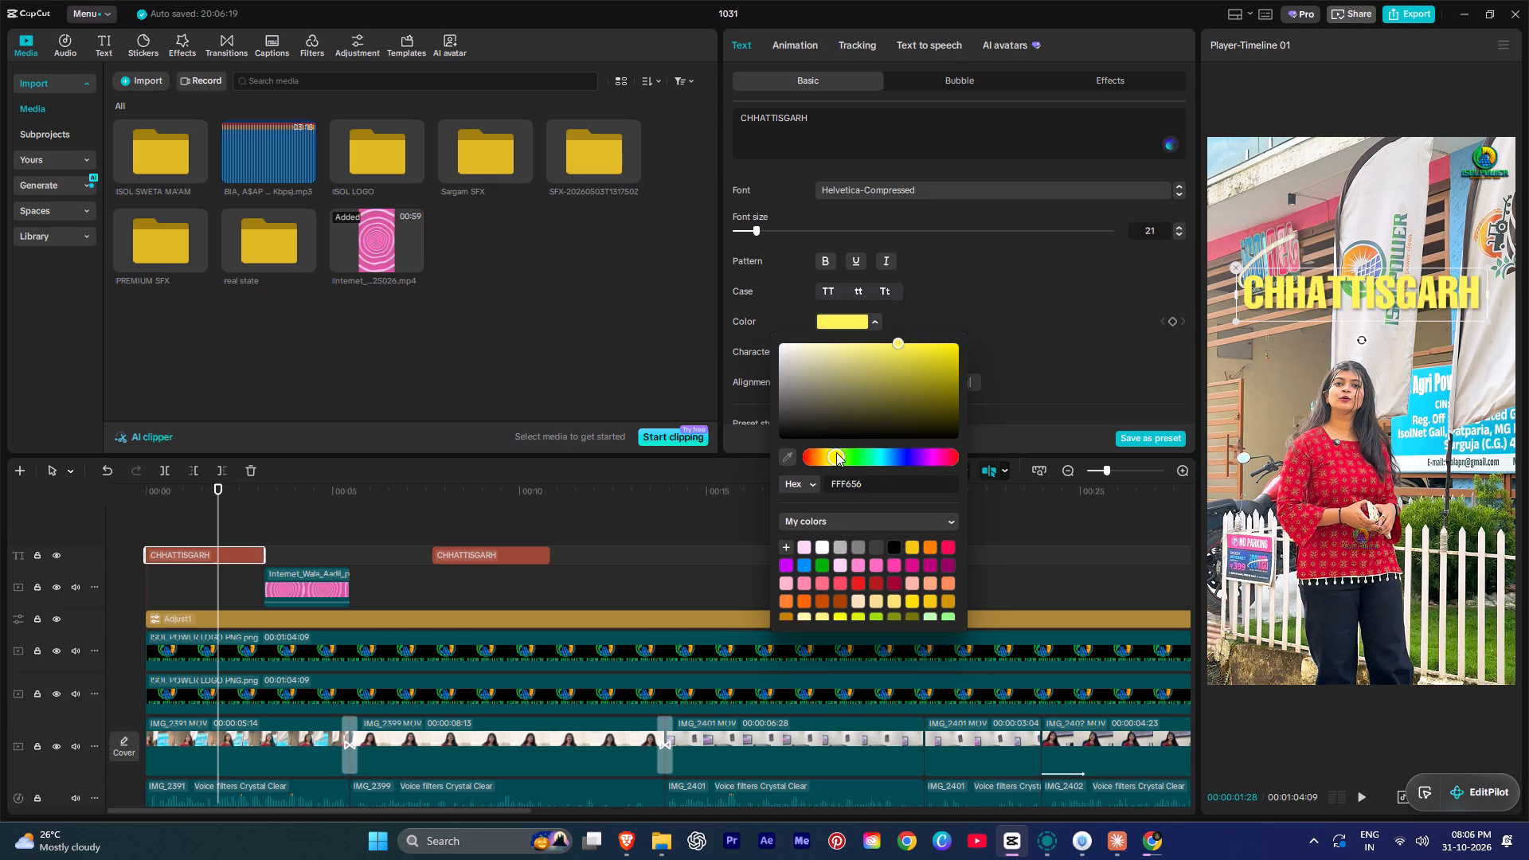
{"action": "left_click_drag", "start_coordinate": [913, 366], "coordinate": [951, 292]}
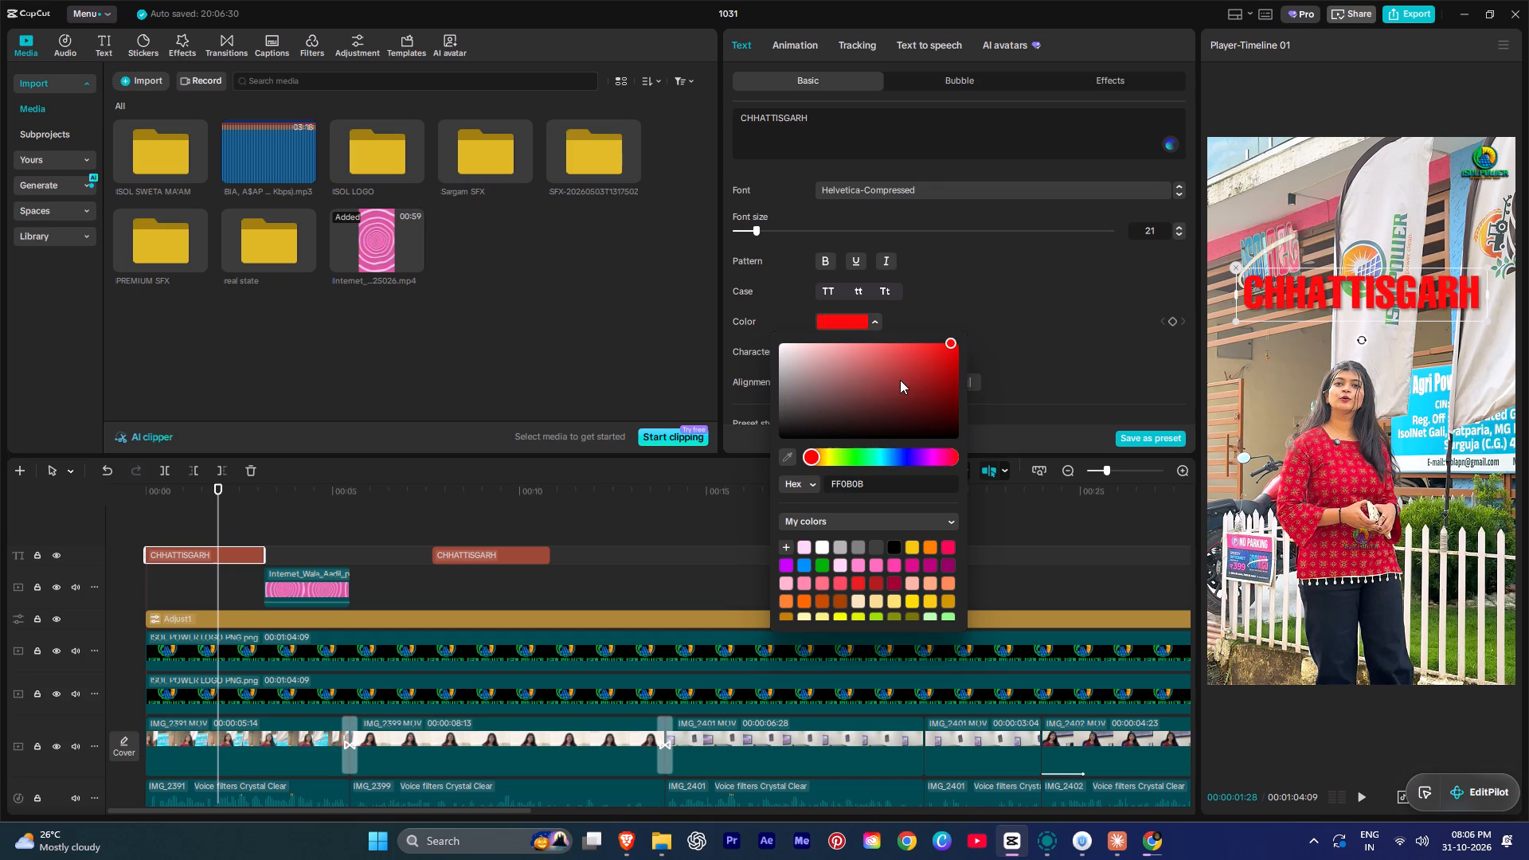
{"action": "left_click", "coordinate": [847, 448]}
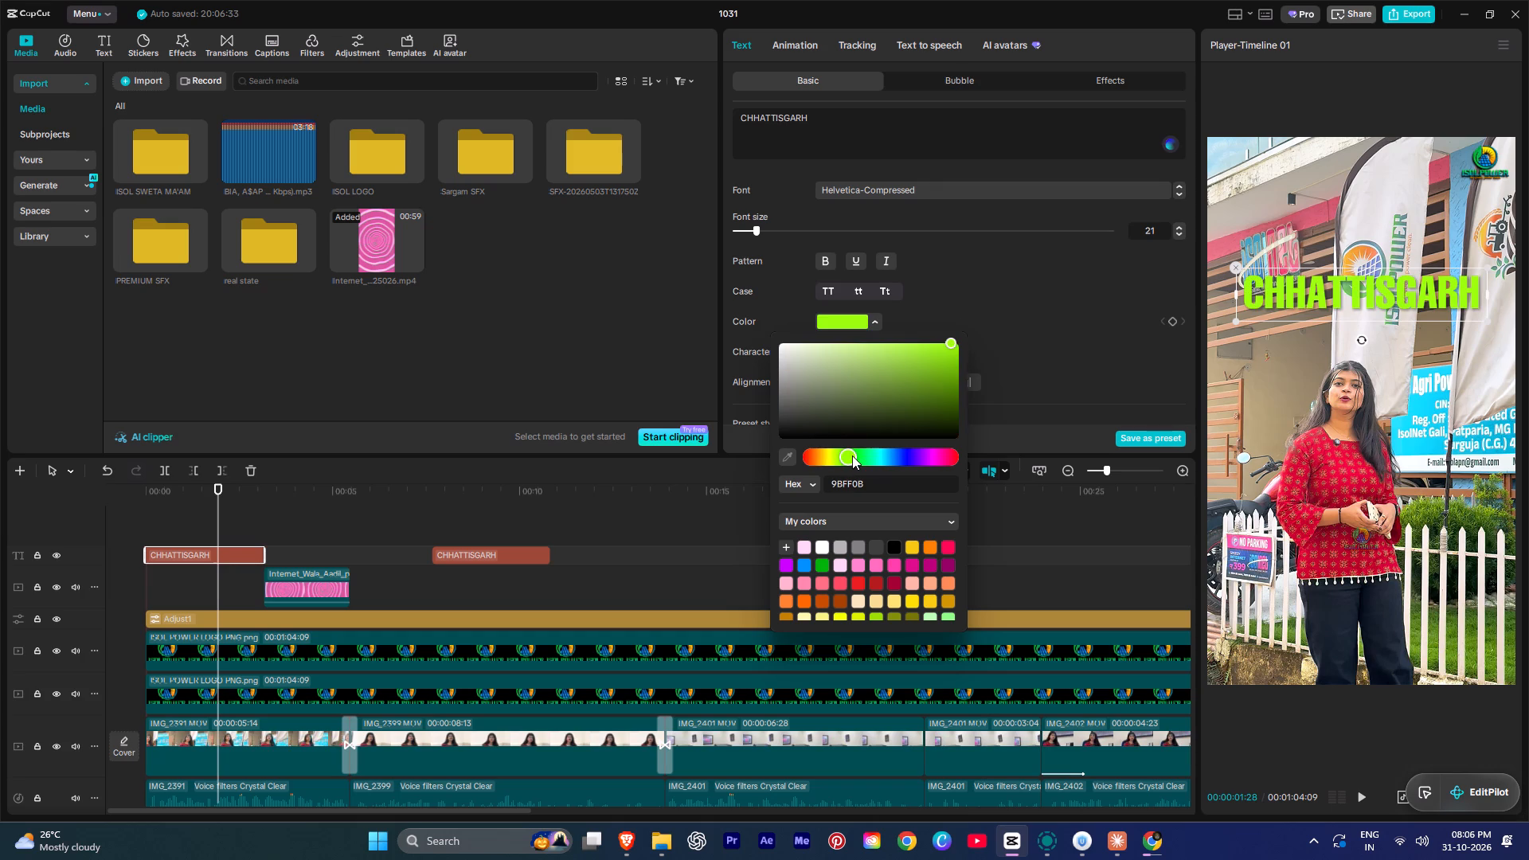
{"action": "left_click", "coordinate": [852, 455]}
{"action": "left_click", "coordinate": [984, 263]}
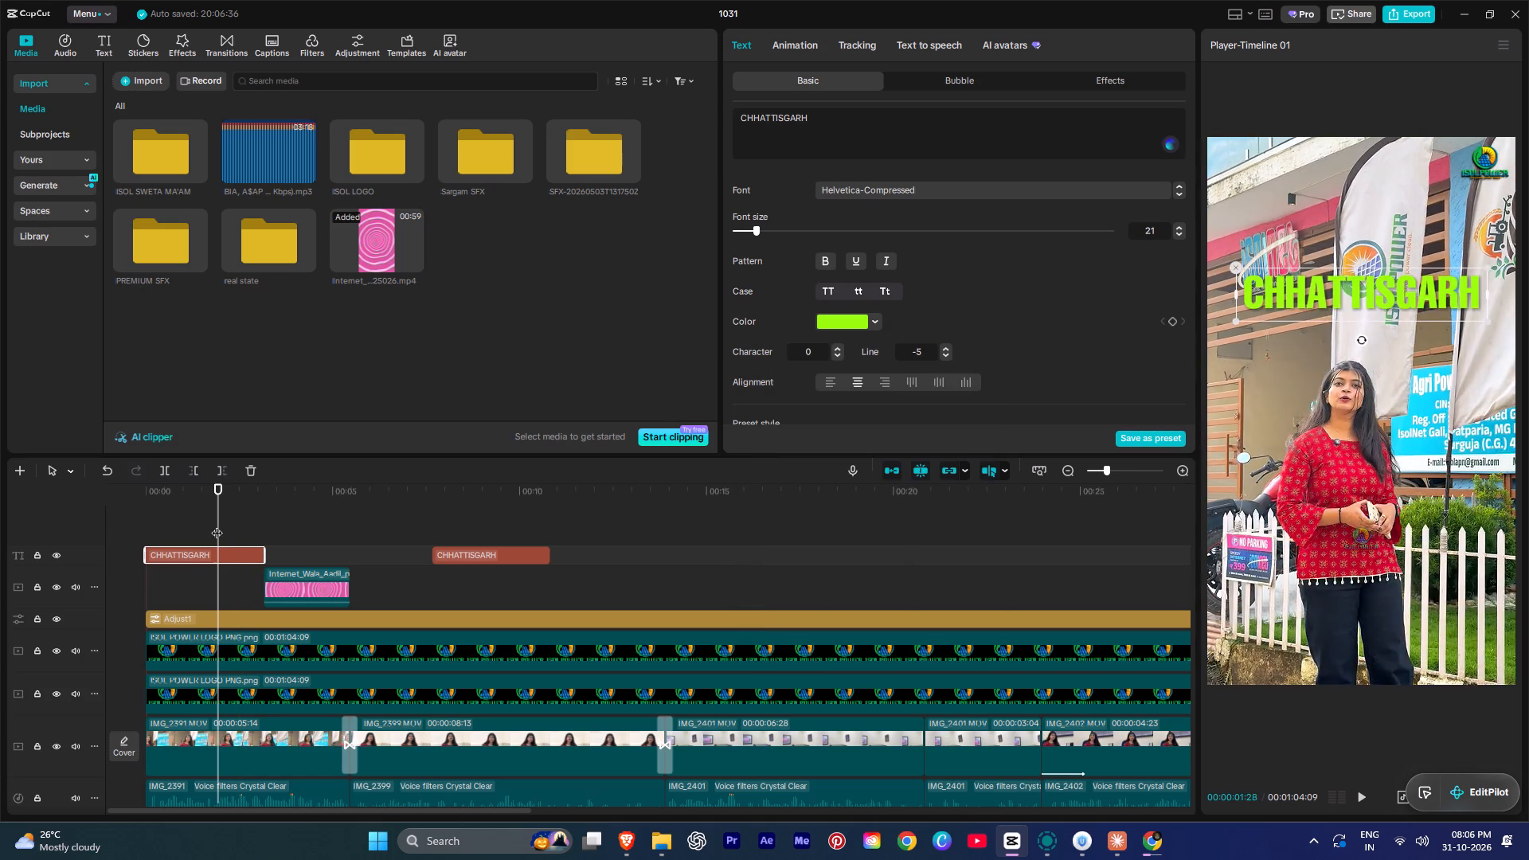
Adjust the opening CHHATTISGARH title's shadow to 33% opacity, 6% blurriness and distance 7, previewing the opening playback.
{"action": "left_click_drag", "start_coordinate": [217, 525], "coordinate": [89, 497]}
{"action": "key", "text": "space"}
{"action": "key", "text": "space"}
{"action": "left_click", "coordinate": [158, 553]}
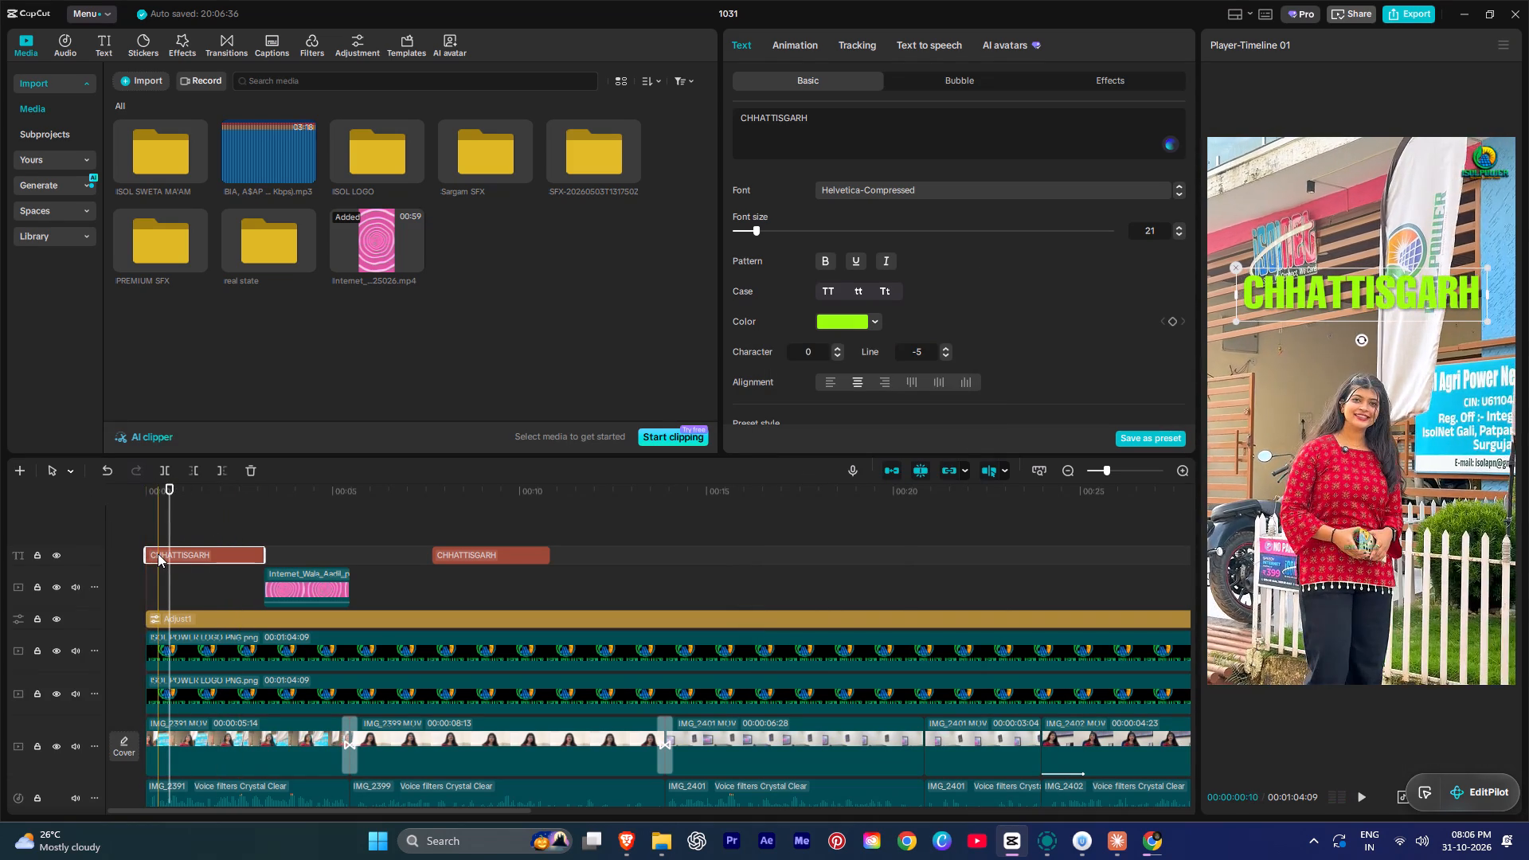
{"action": "scroll", "coordinate": [995, 303], "scroll_direction": "down", "scroll_amount": 7}
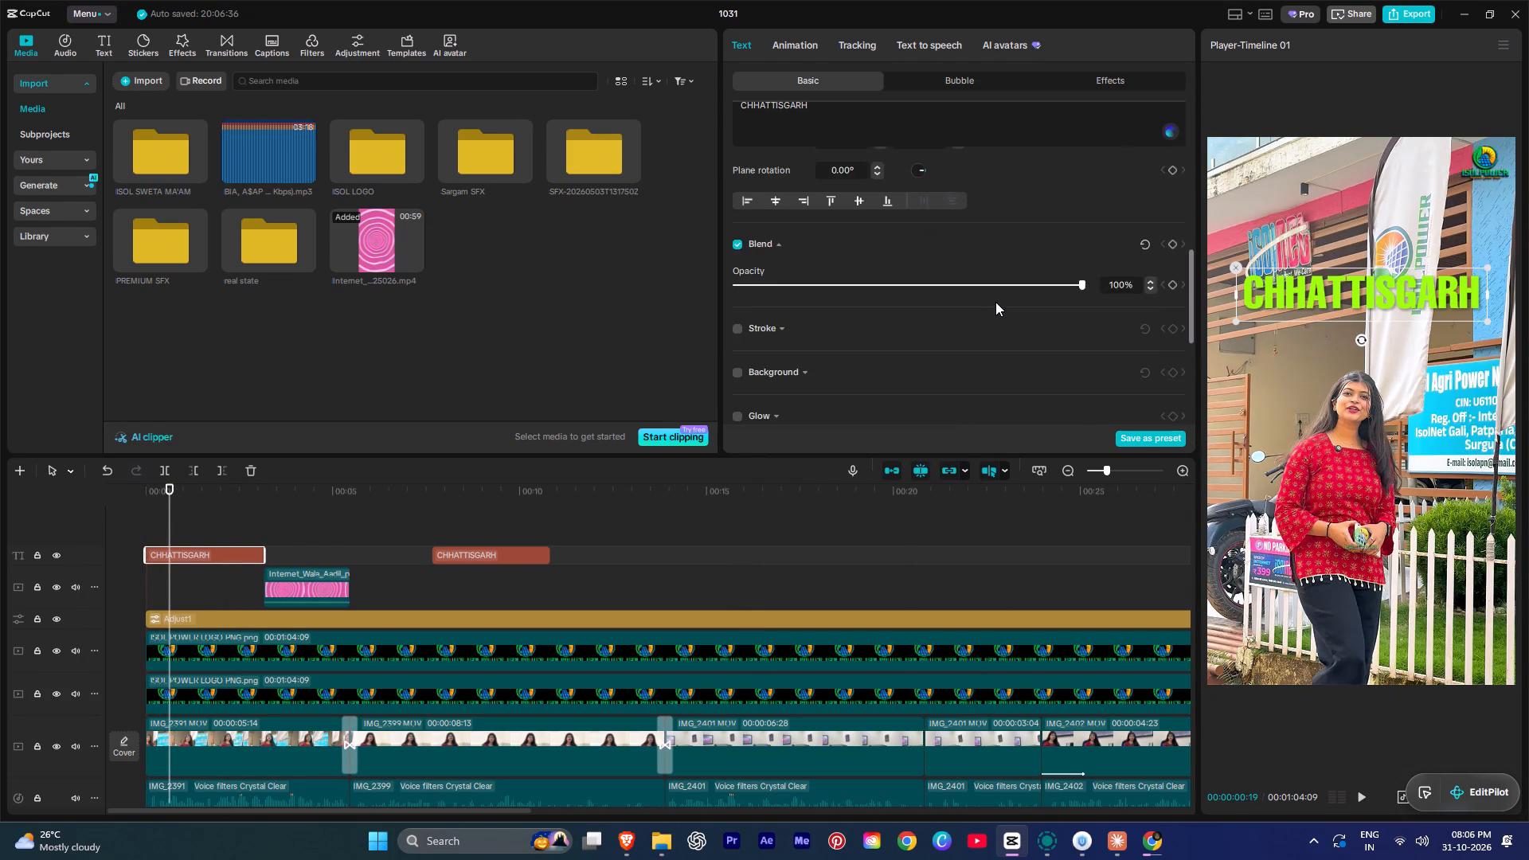
{"action": "scroll", "coordinate": [965, 307], "scroll_direction": "down", "scroll_amount": 2}
{"action": "scroll", "coordinate": [965, 307], "scroll_direction": "up", "scroll_amount": 1}
{"action": "scroll", "coordinate": [965, 307], "scroll_direction": "down", "scroll_amount": 2}
{"action": "left_click_drag", "start_coordinate": [842, 314], "coordinate": [849, 315]}
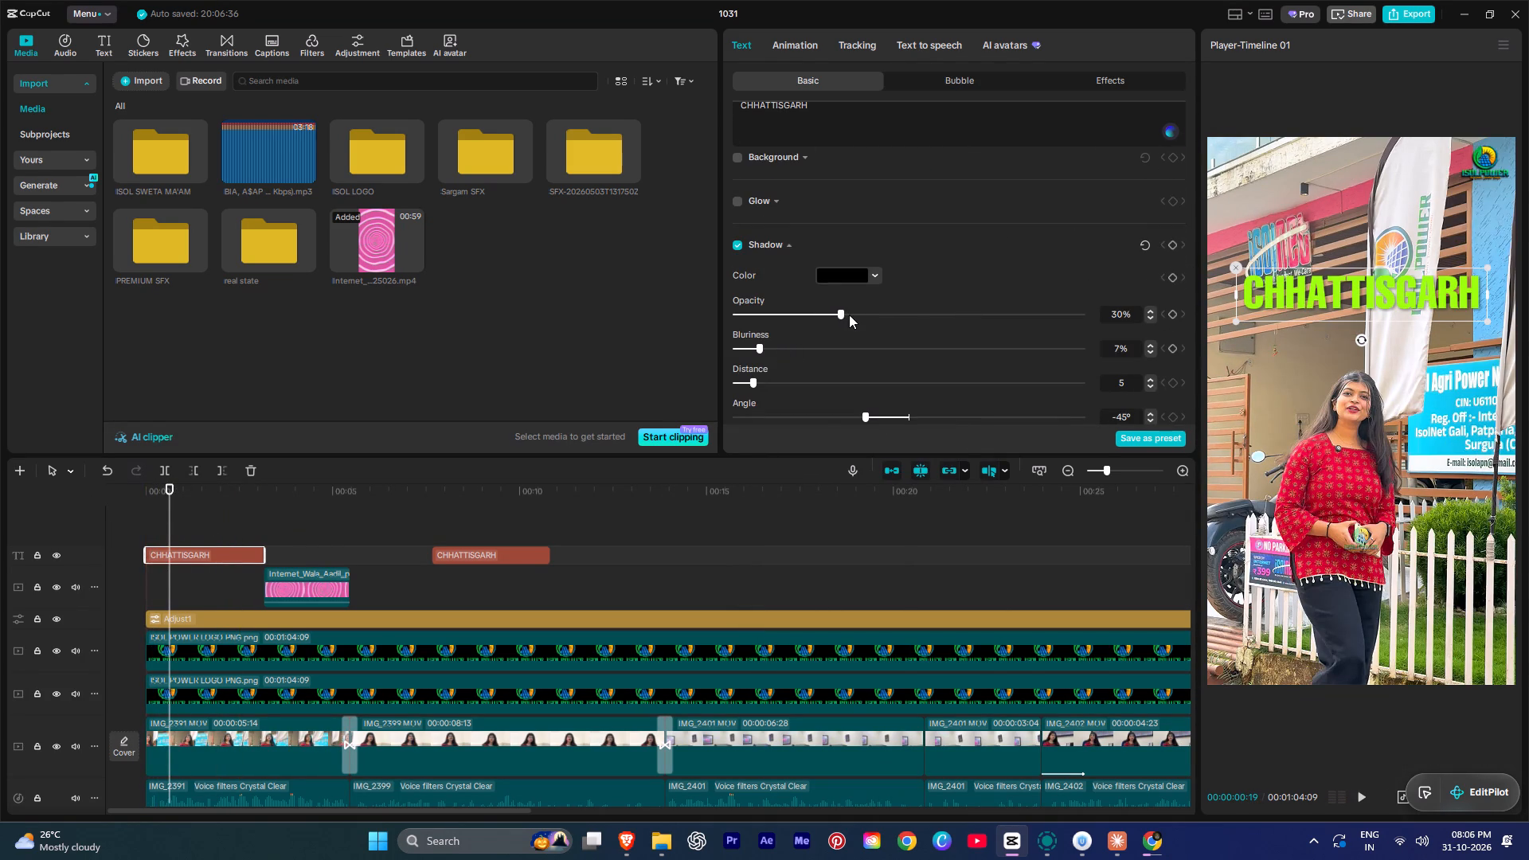
{"action": "left_click_drag", "start_coordinate": [849, 315], "coordinate": [854, 315]}
{"action": "left_click", "coordinate": [757, 347]}
{"action": "left_click_drag", "start_coordinate": [754, 382], "coordinate": [762, 383]}
{"action": "left_click_drag", "start_coordinate": [166, 524], "coordinate": [80, 523]}
{"action": "key", "text": "space"}
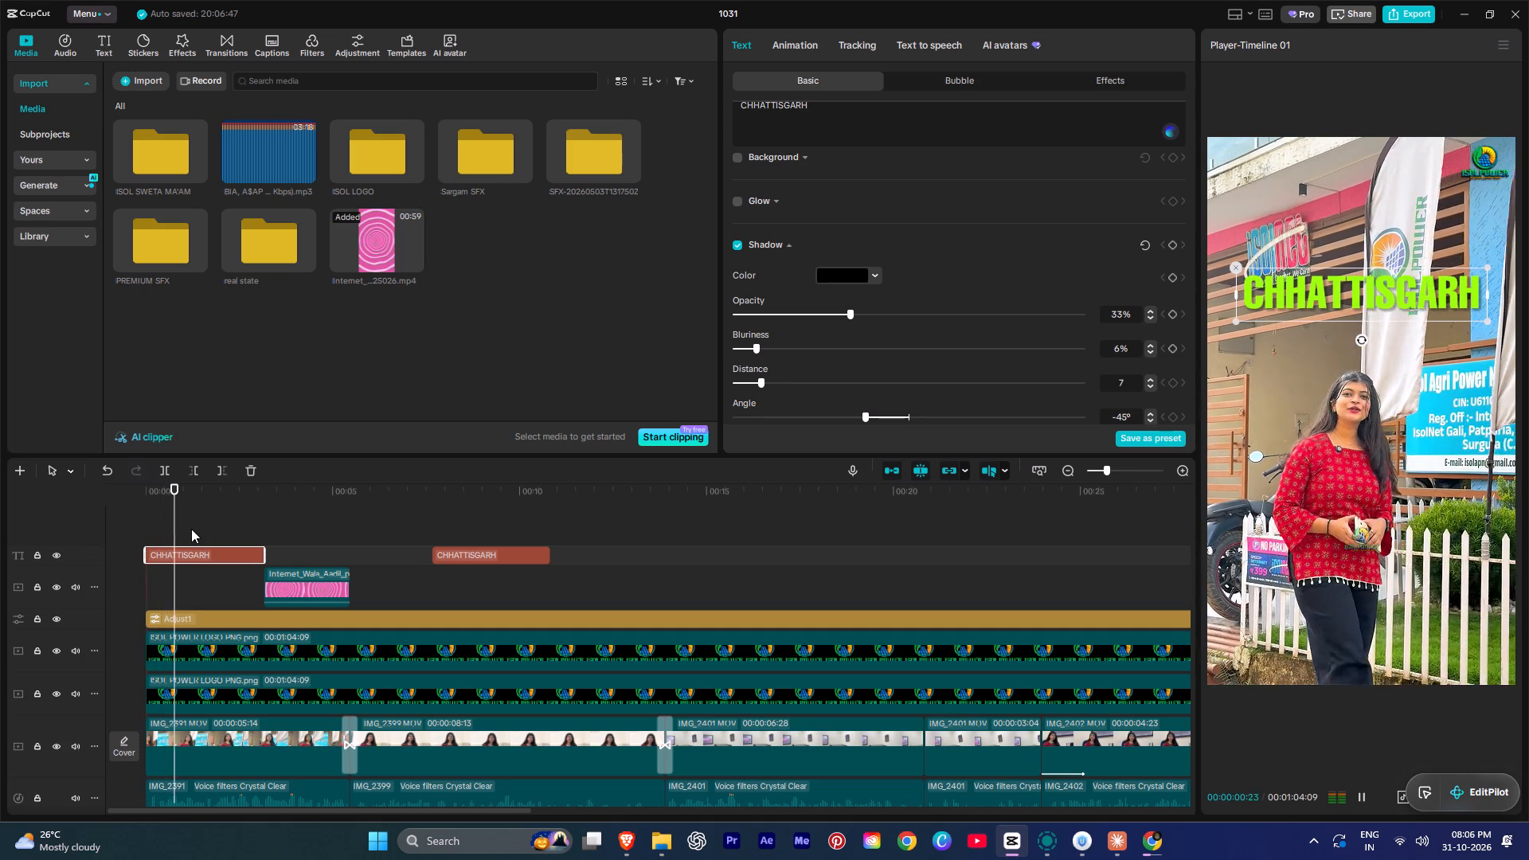
{"action": "key", "text": "space"}
Apply the favorited "Verba...ew In" entrance animation to the opening CHHATTISGARH title with a 1.3 s duration, and preview it.
{"action": "left_click", "coordinate": [215, 548]}
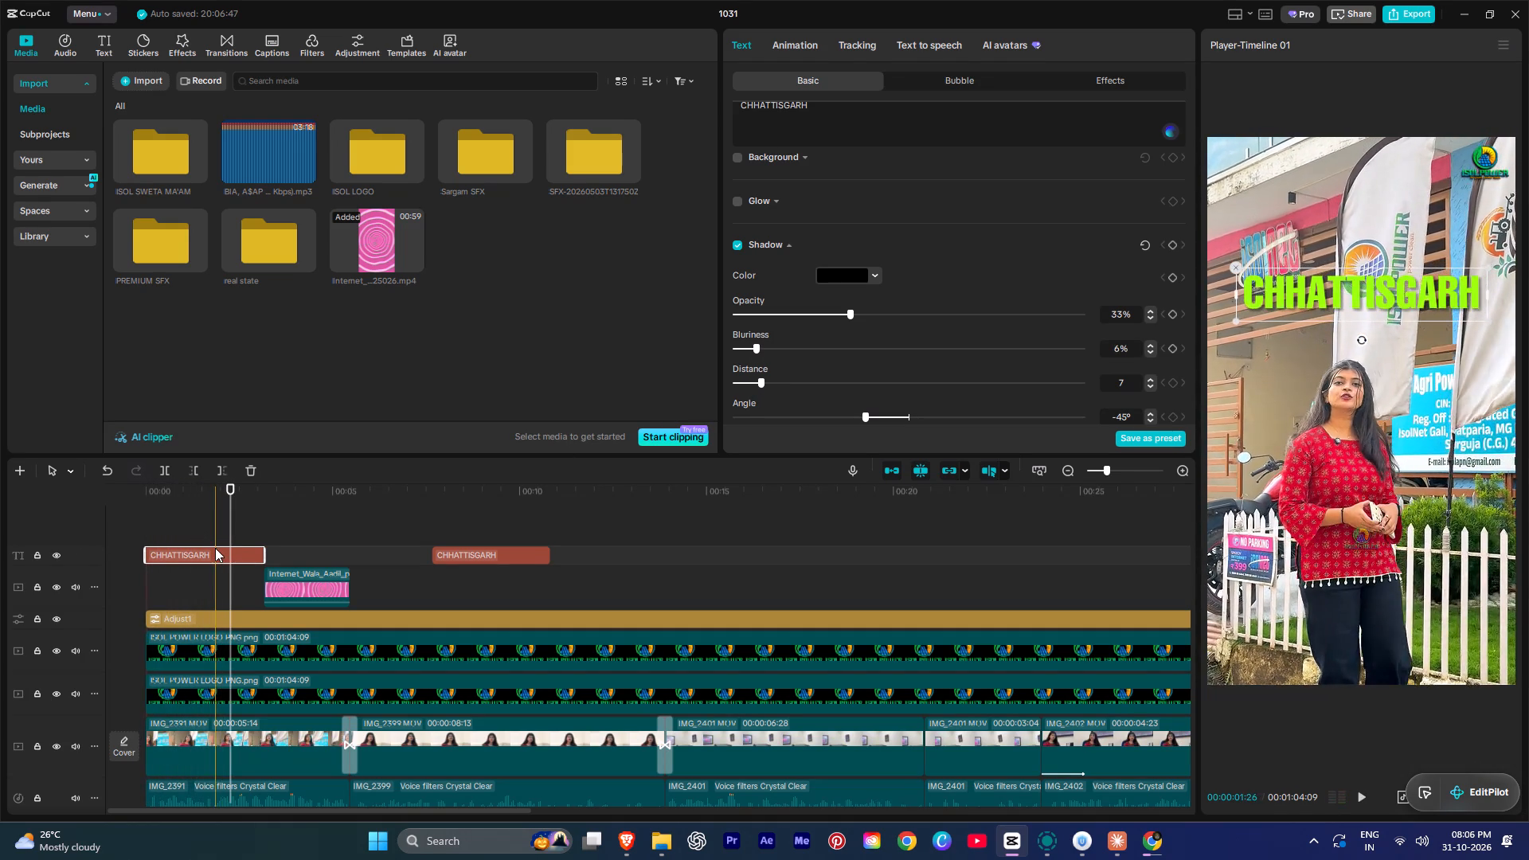
{"action": "left_click", "coordinate": [786, 53]}
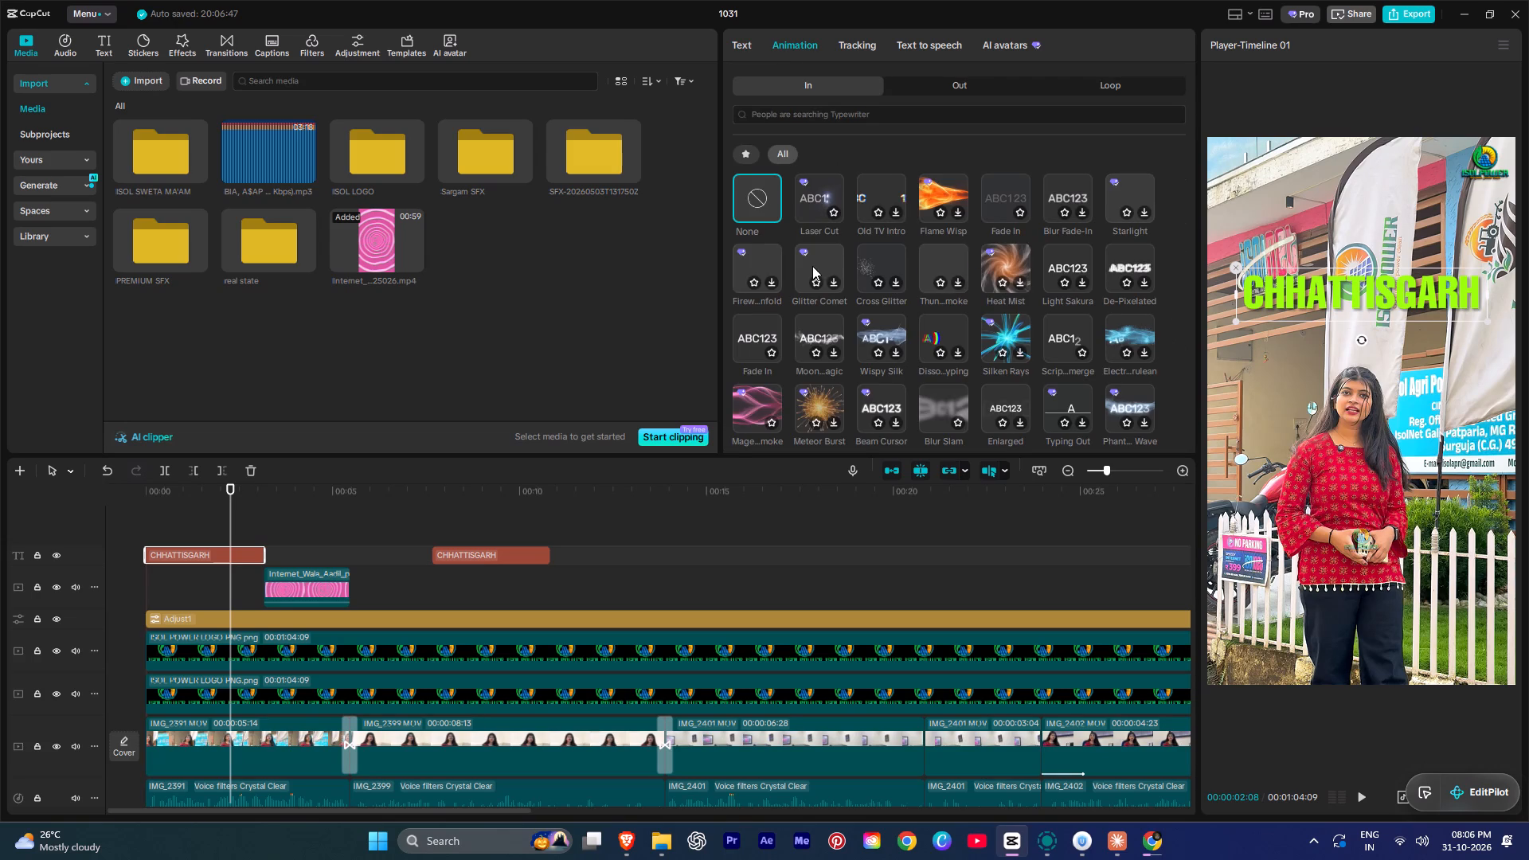
{"action": "left_click", "coordinate": [742, 152]}
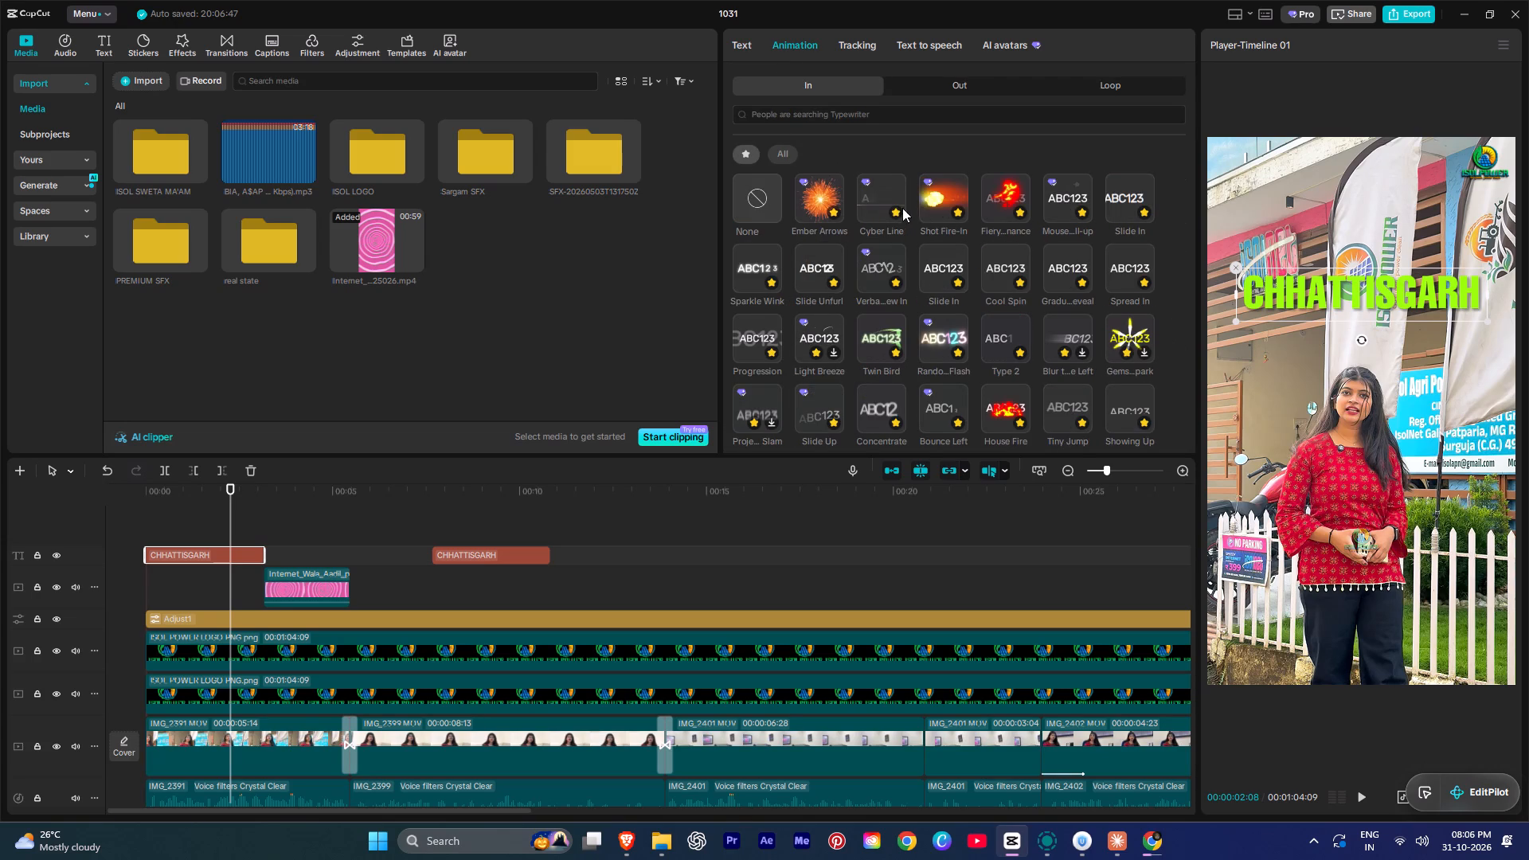
{"action": "left_click", "coordinate": [886, 260]}
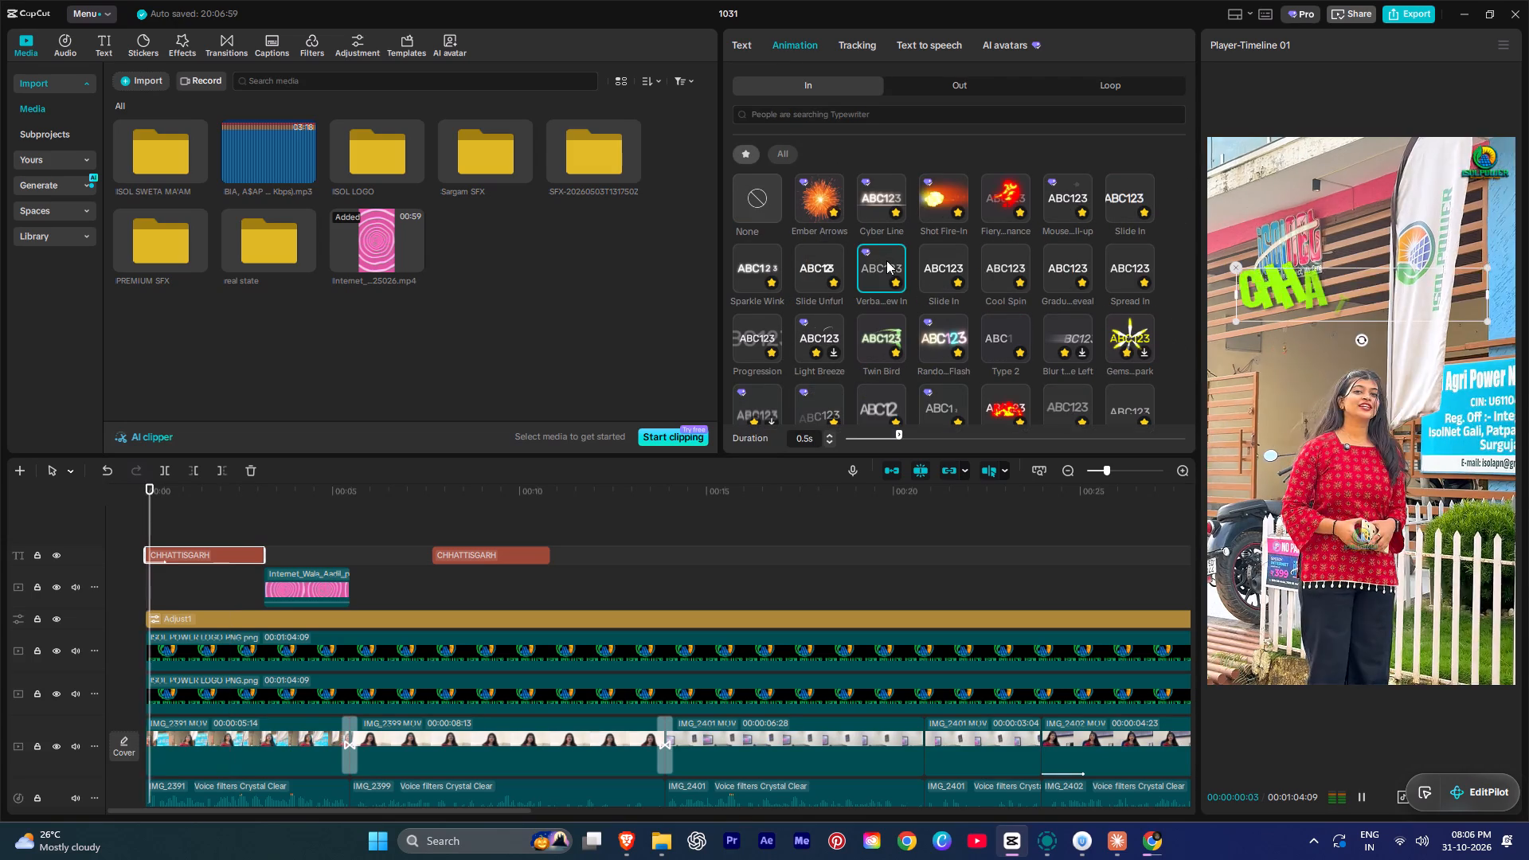
{"action": "left_click", "coordinate": [937, 436]}
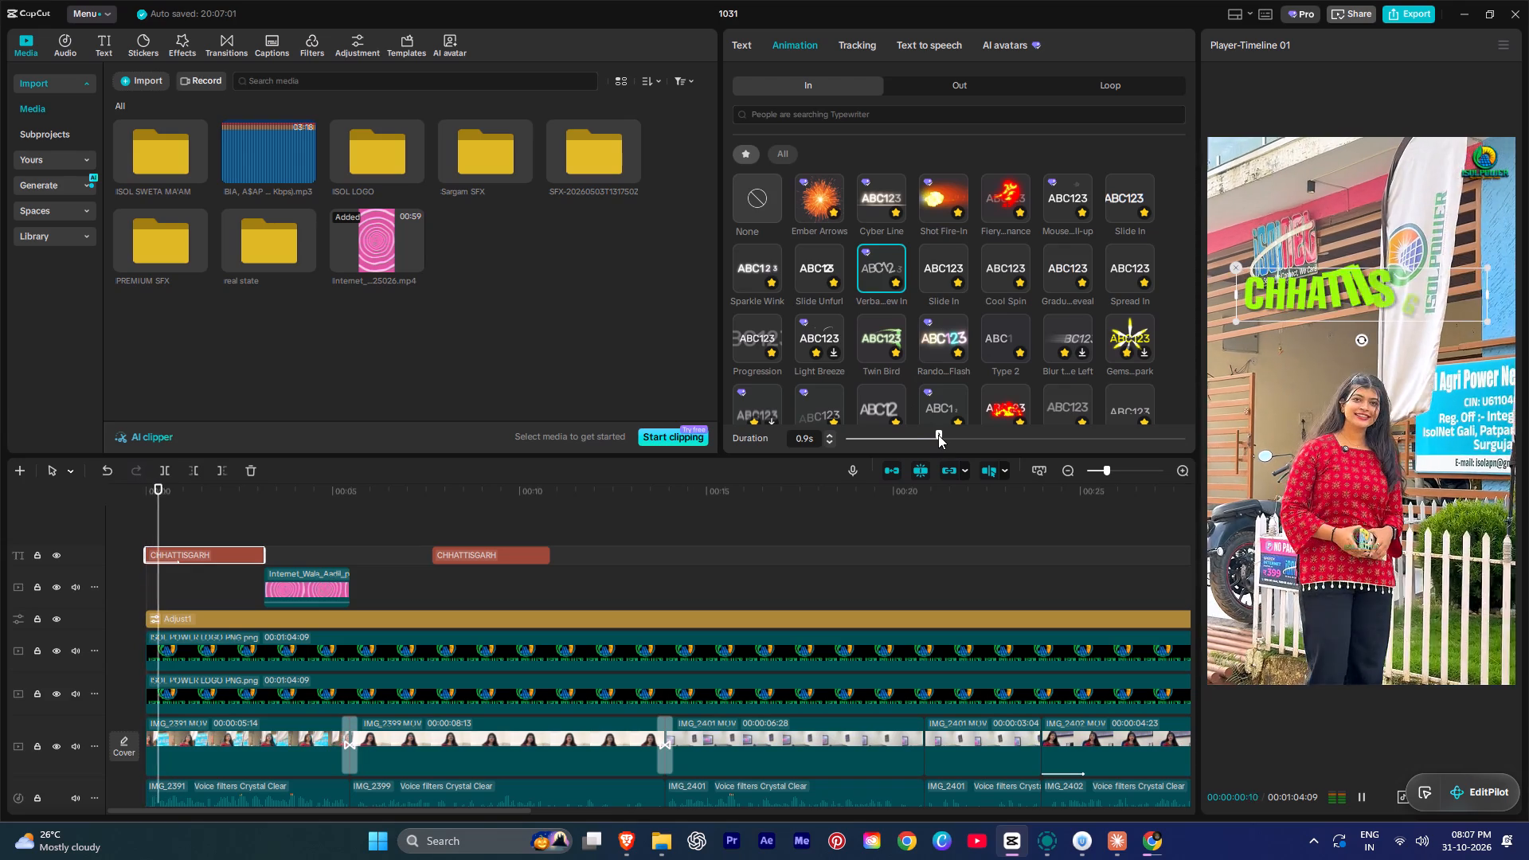
{"action": "left_click", "coordinate": [987, 442]}
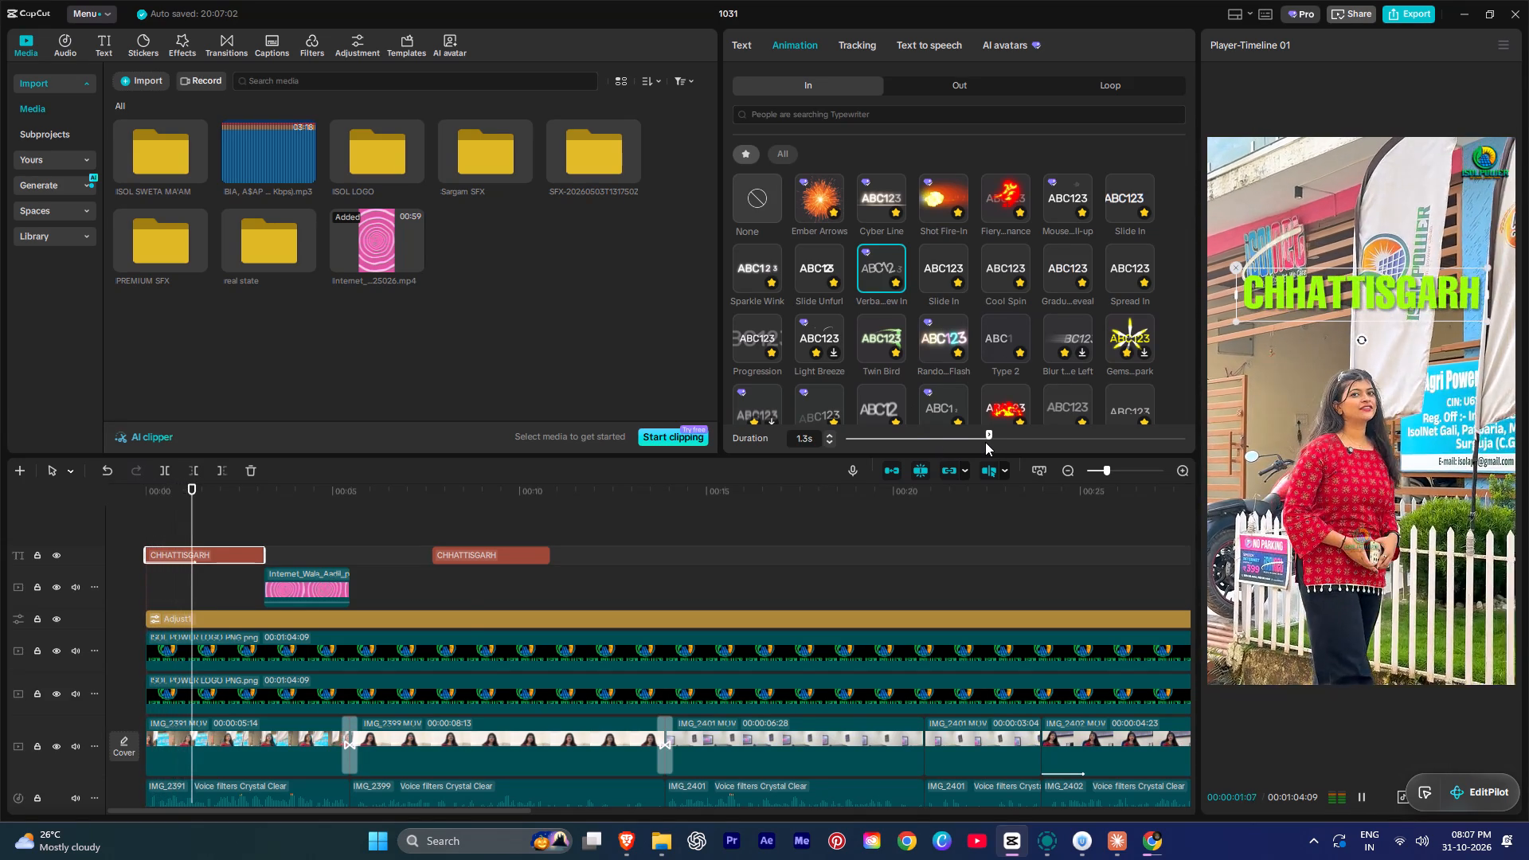
{"action": "left_click", "coordinate": [134, 510]}
{"action": "key", "text": "space"}
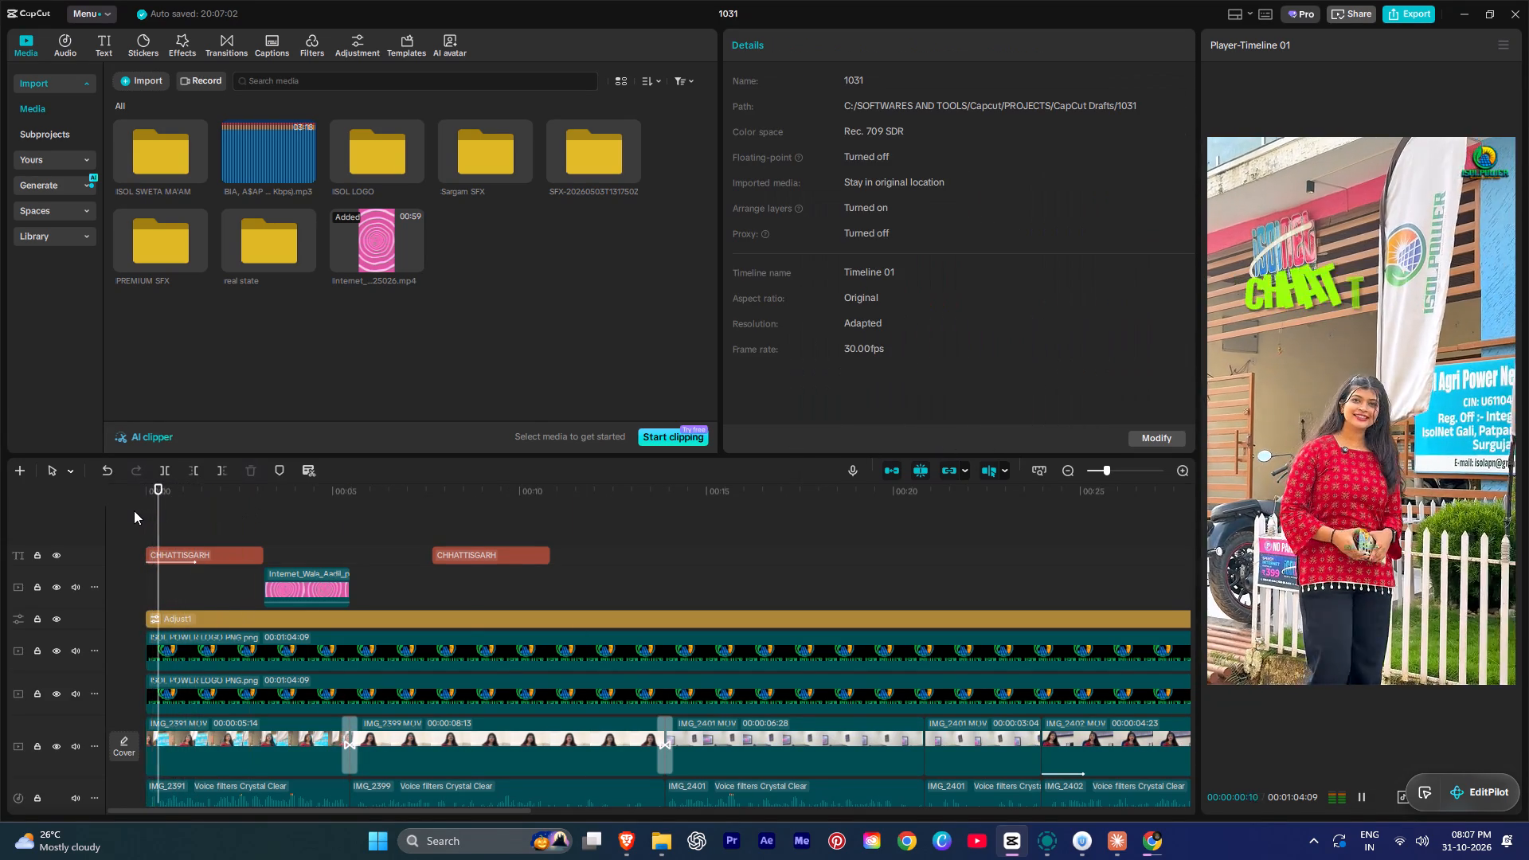
{"action": "key", "text": "space"}
{"action": "left_click", "coordinate": [183, 528]}
{"action": "key", "text": "space"}
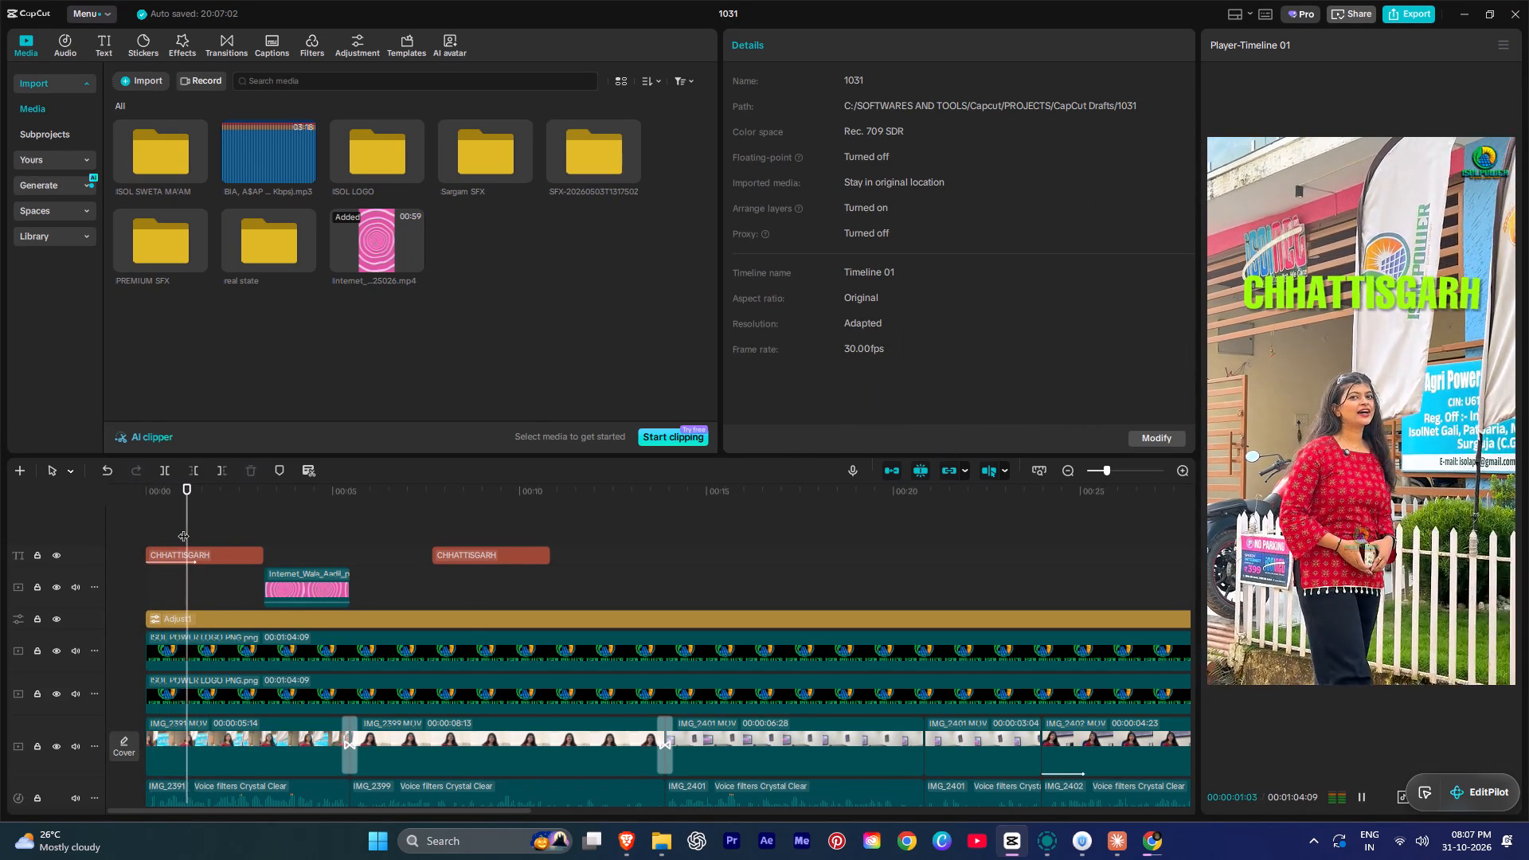
{"action": "key", "text": "space"}
Add a second line reading "& BIHAR WALON" in all uppercase to the opening CHHATTISGARH title.
{"action": "left_click", "coordinate": [182, 552]}
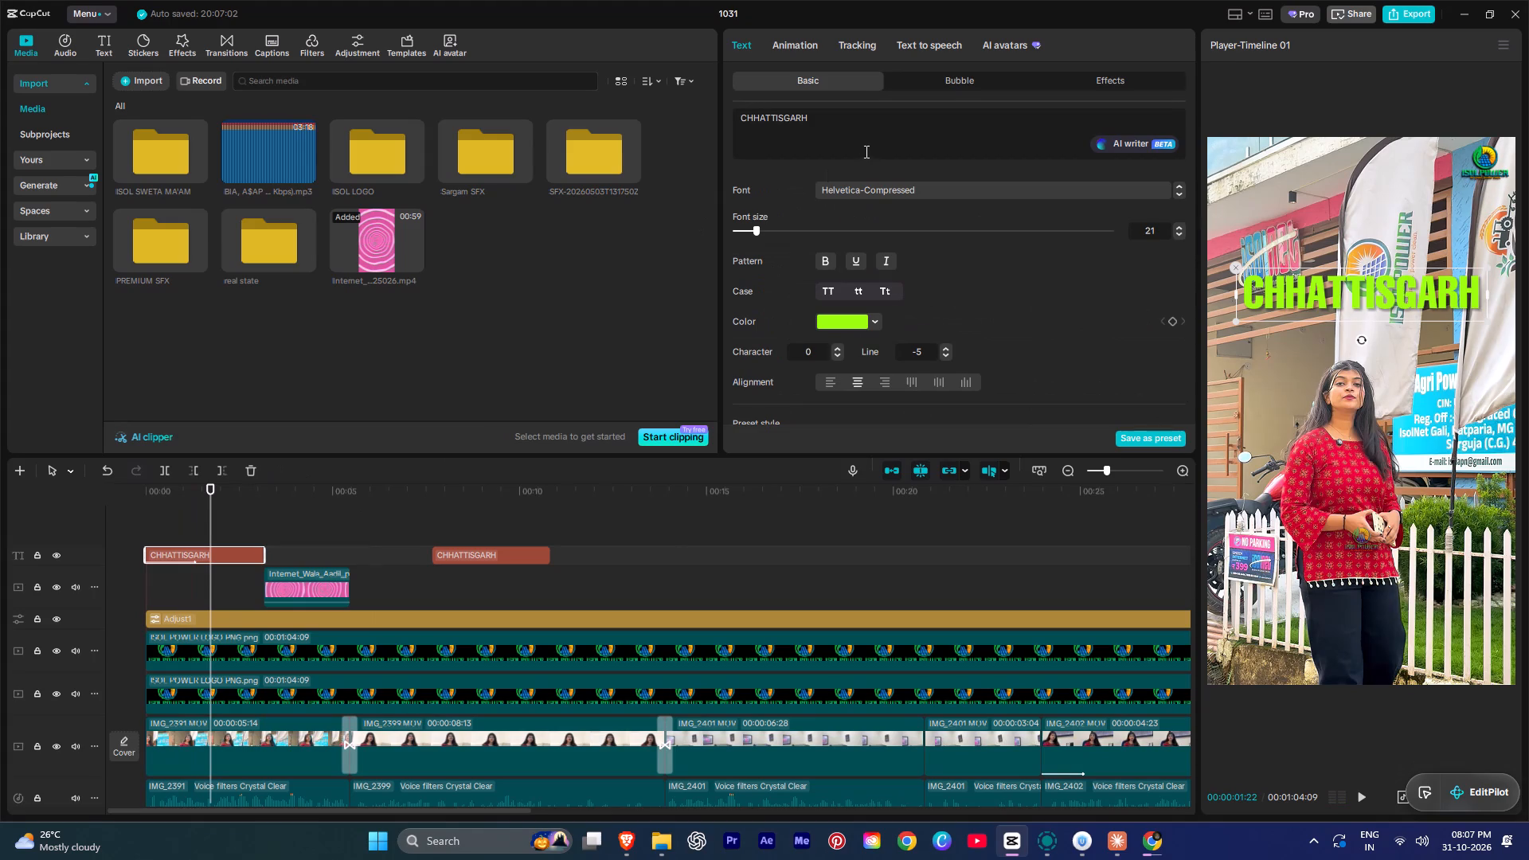
{"action": "left_click", "coordinate": [851, 137]}
{"action": "key", "text": "Return"}
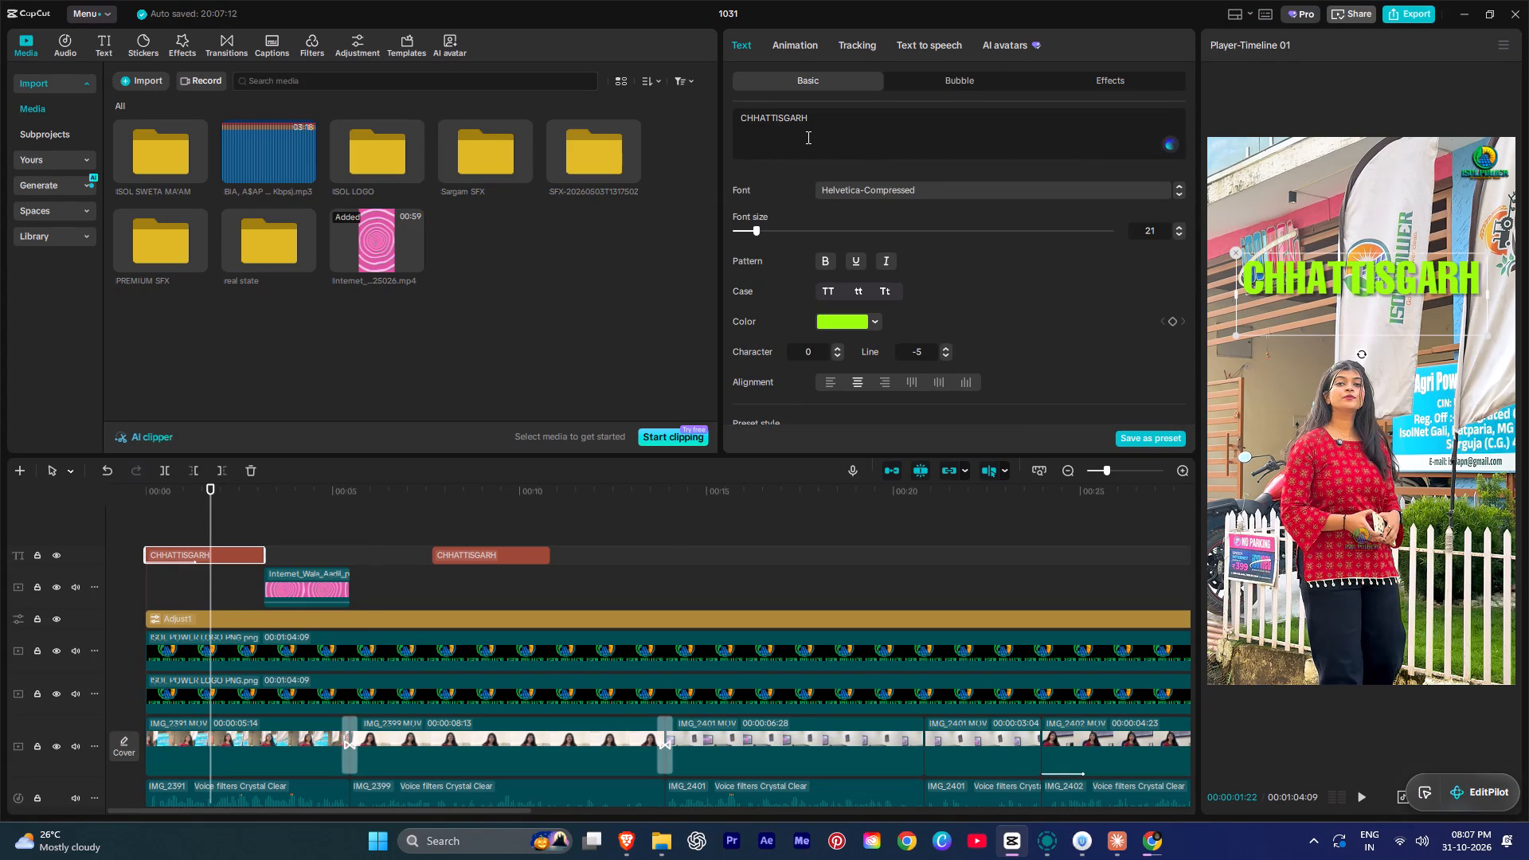
{"action": "key", "text": "shift+ampersand"}
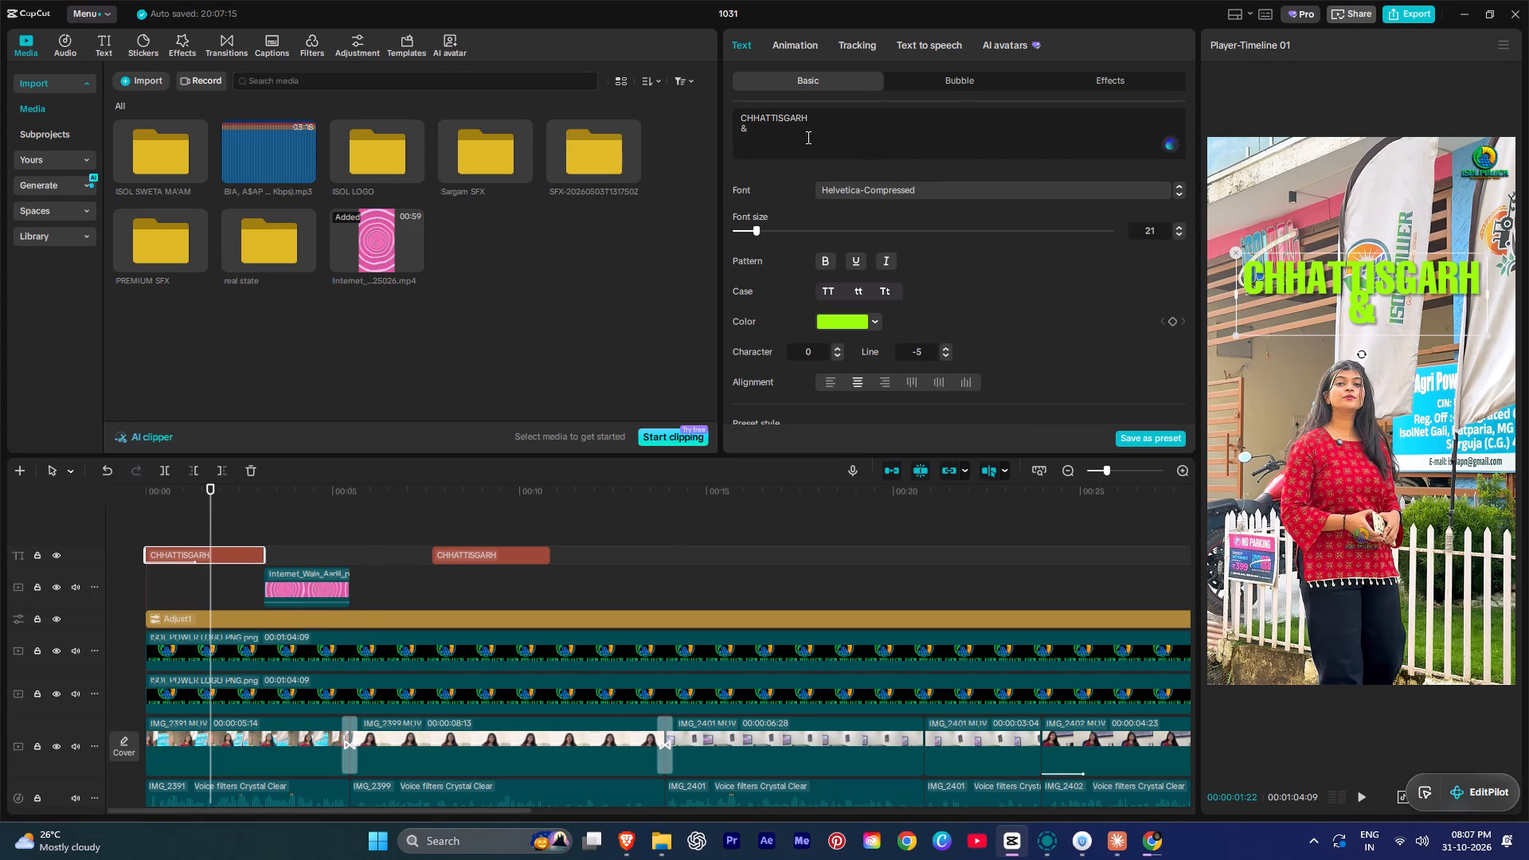
{"action": "key", "text": "space"}
{"action": "type", "text": "Bihar"}
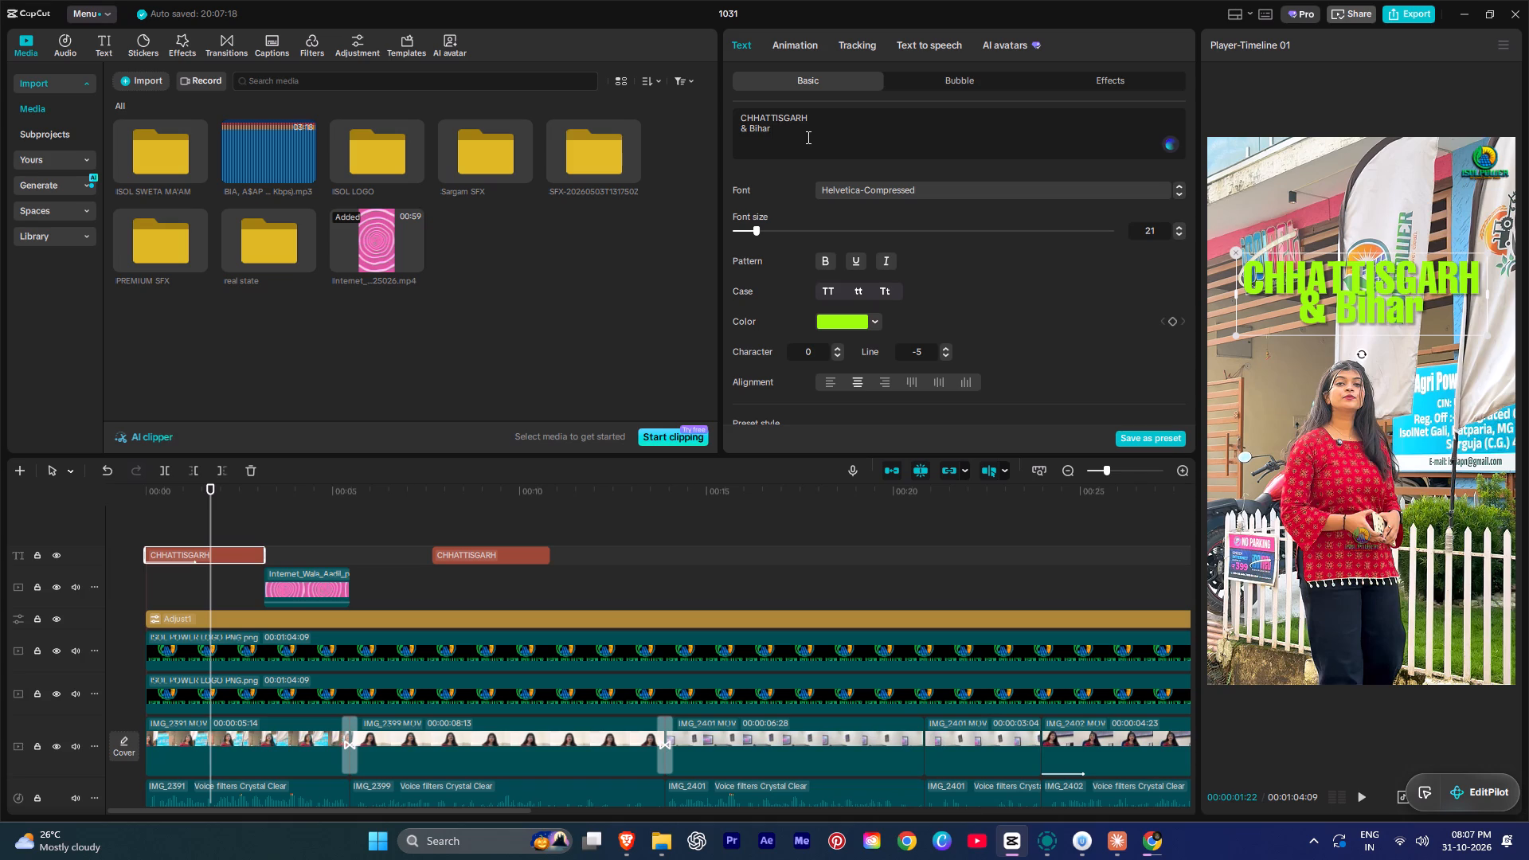
{"action": "key", "text": "space"}
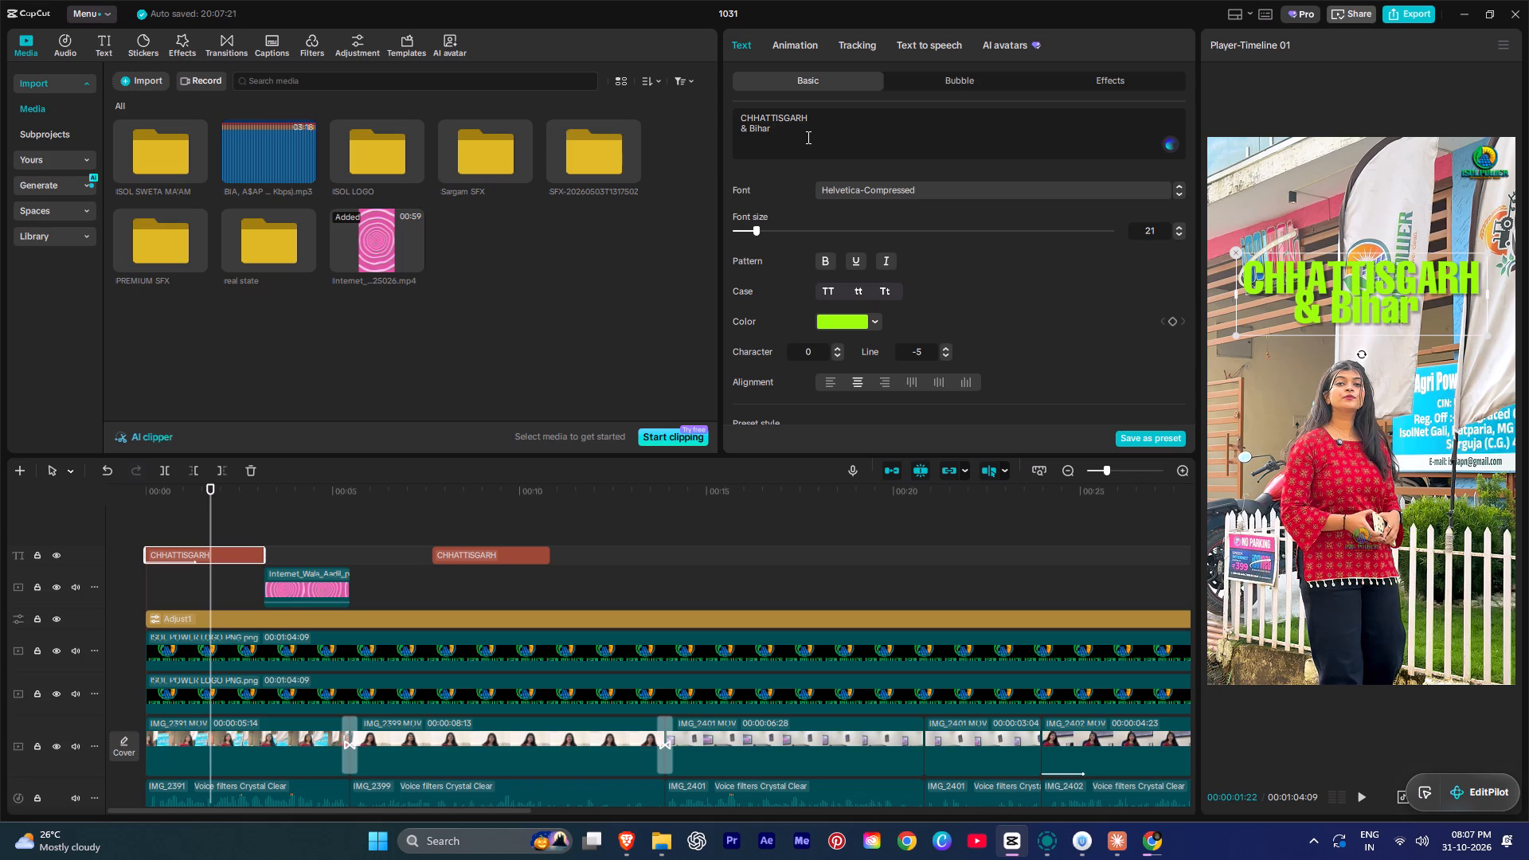
{"action": "type", "text": "Walon"}
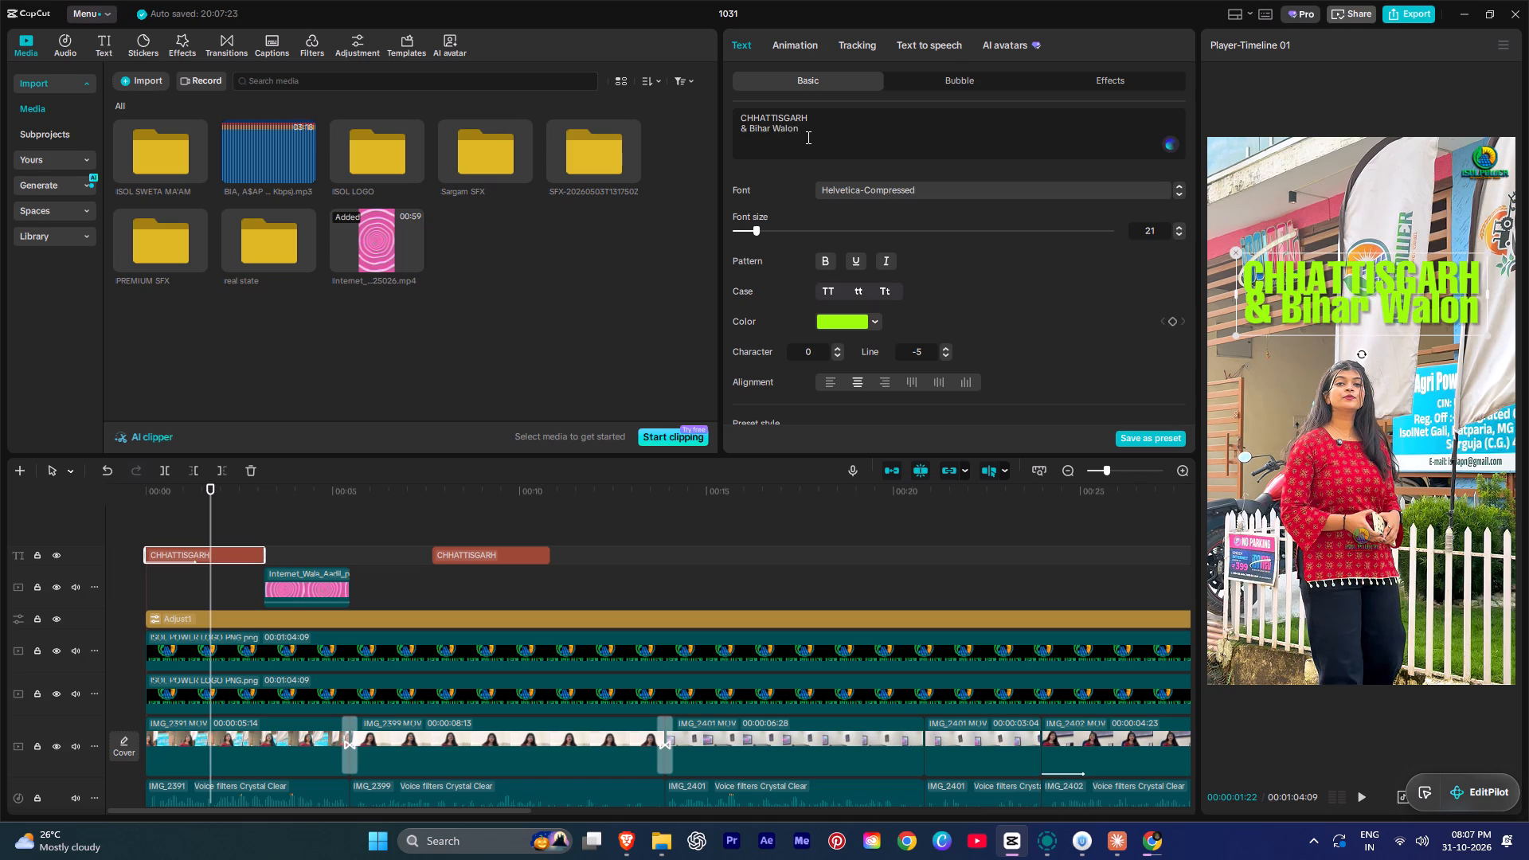
{"action": "left_click", "coordinate": [835, 287]}
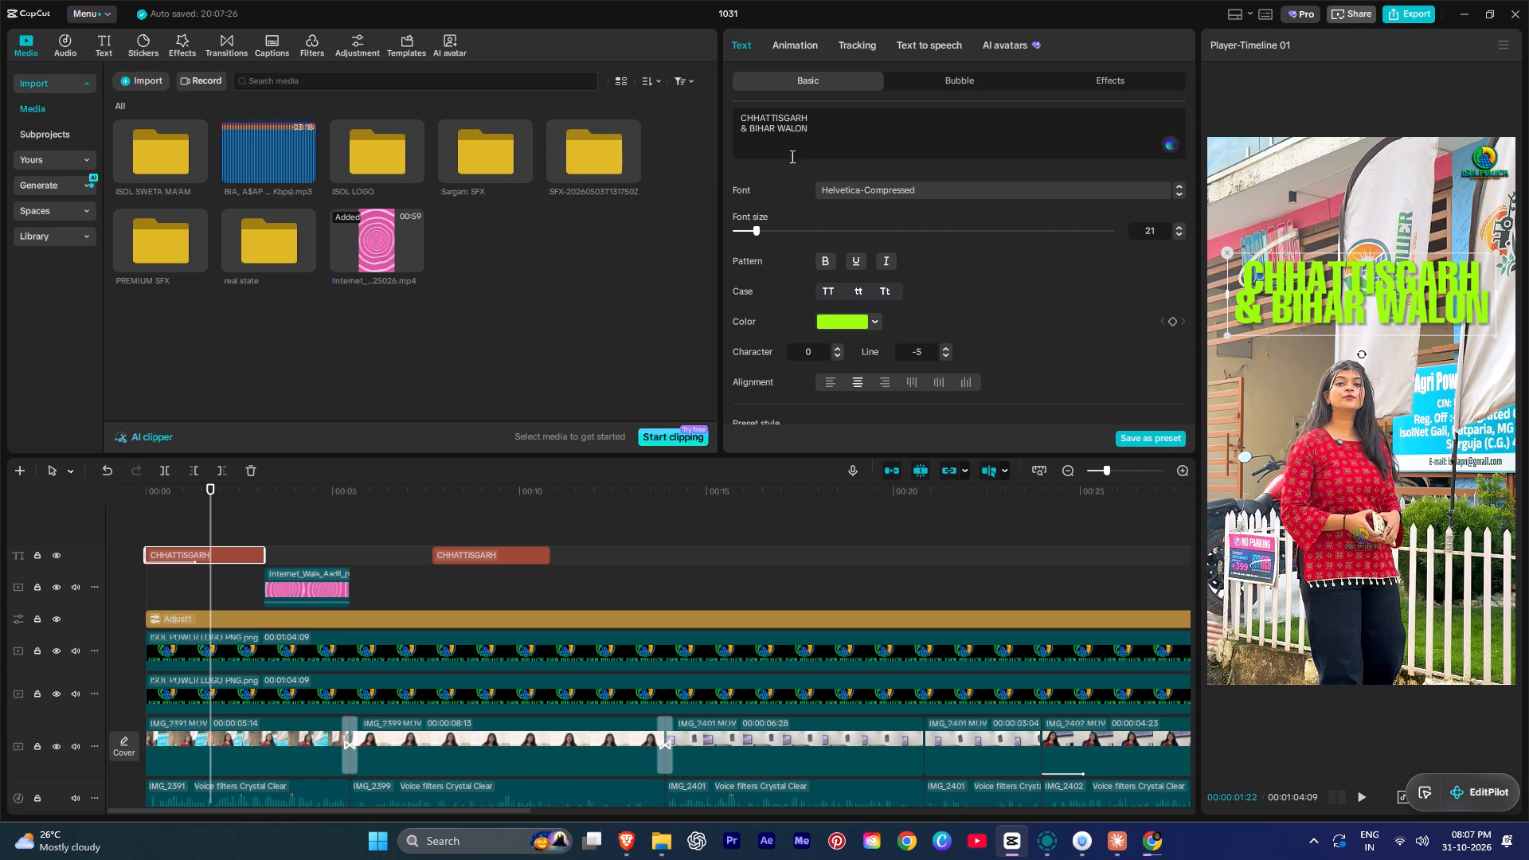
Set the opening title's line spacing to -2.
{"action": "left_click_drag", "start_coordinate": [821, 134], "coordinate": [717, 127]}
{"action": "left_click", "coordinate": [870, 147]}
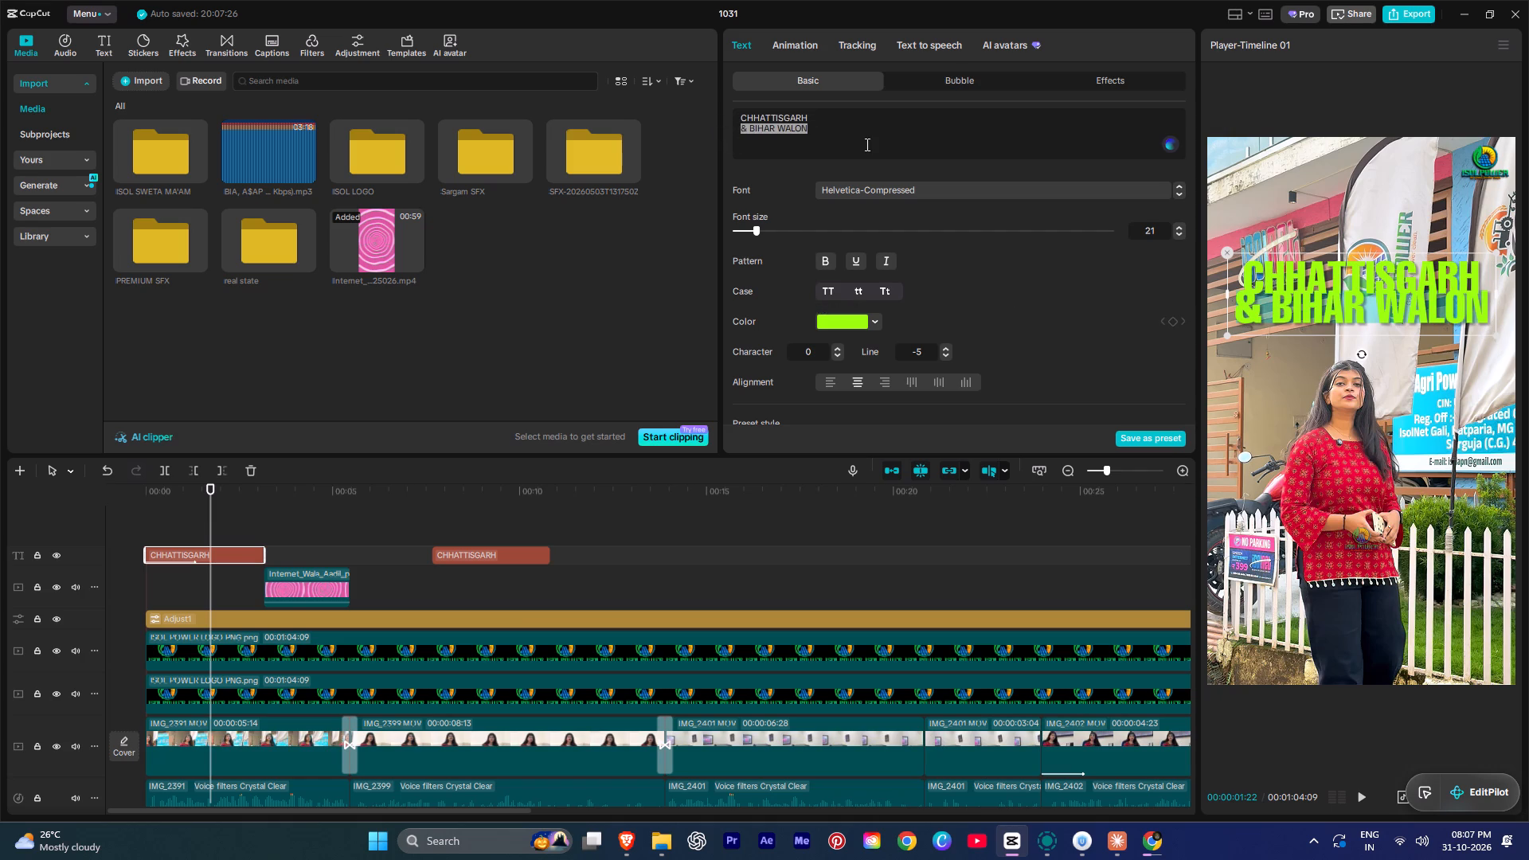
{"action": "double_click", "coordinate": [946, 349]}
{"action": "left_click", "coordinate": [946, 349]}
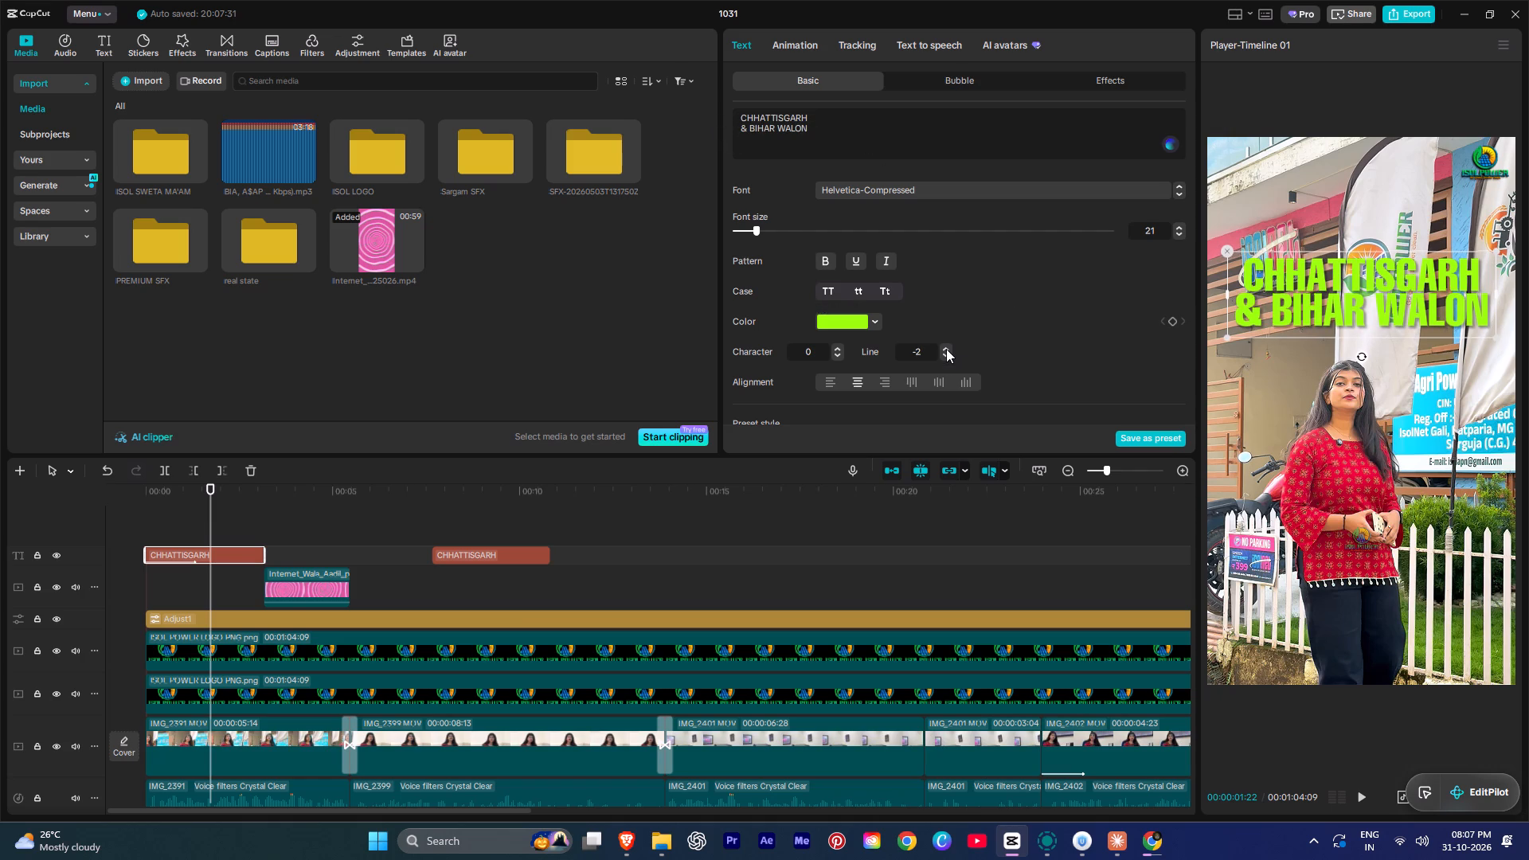
Set the "& BIHAR WALON" line to font size 17 and the opening title's line spacing to -5.
{"action": "left_click_drag", "start_coordinate": [827, 131], "coordinate": [720, 133]}
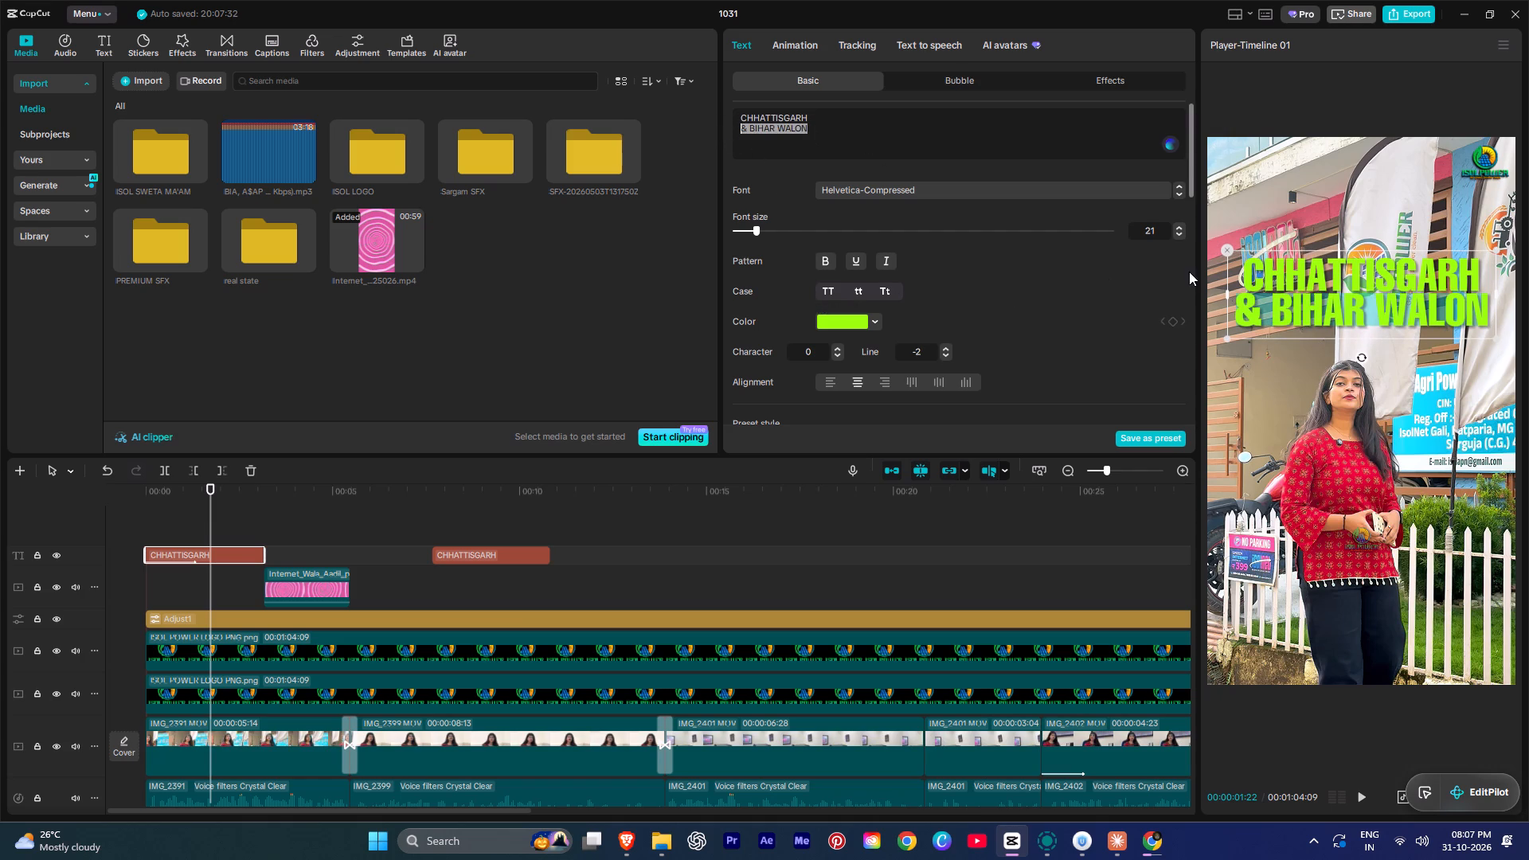
{"action": "left_click", "coordinate": [1179, 235]}
{"action": "left_click", "coordinate": [1179, 235]}
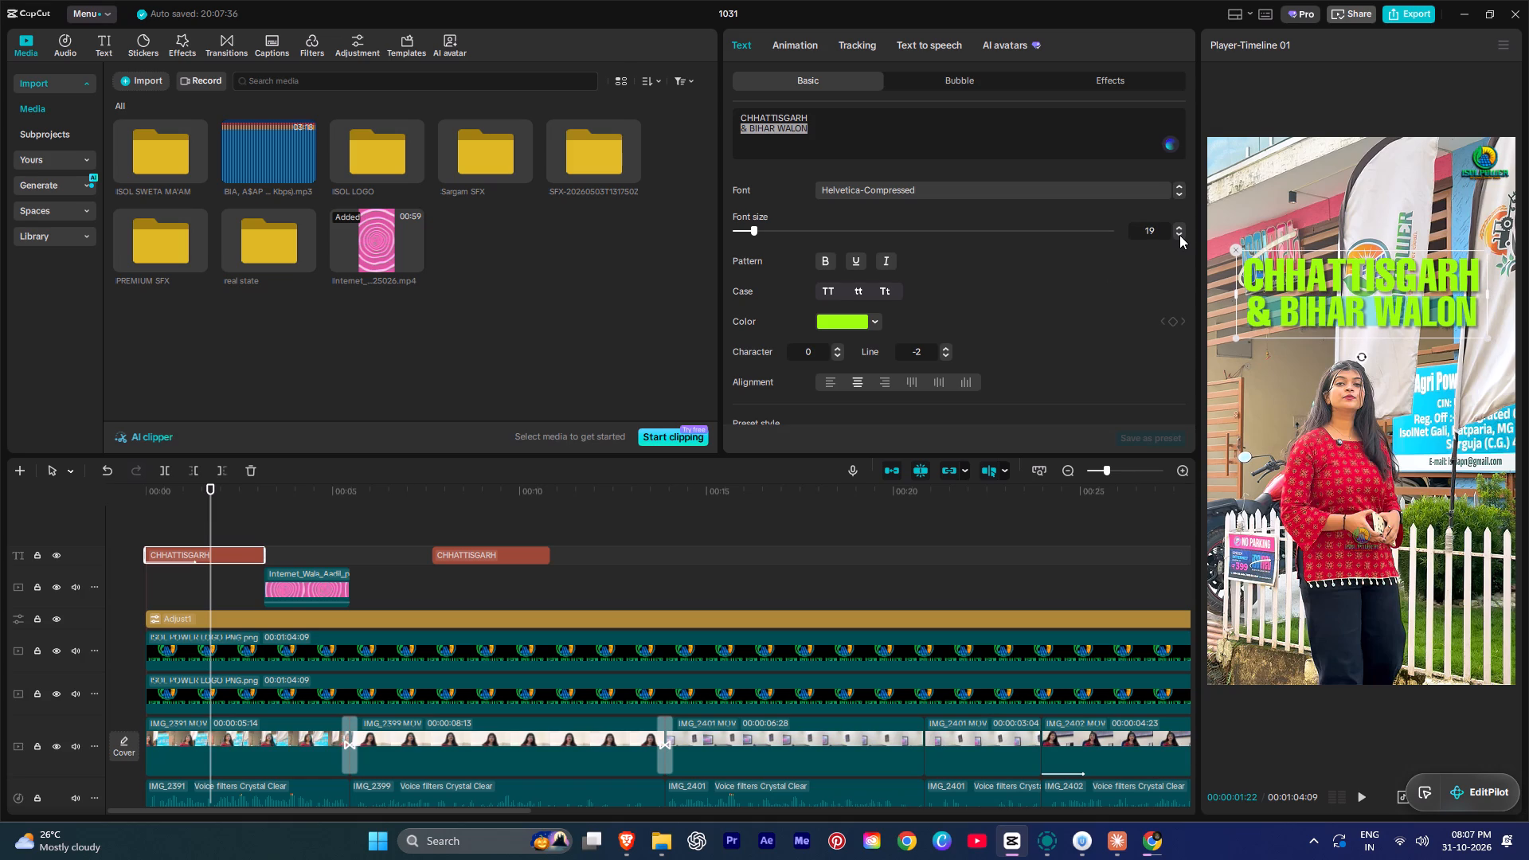
{"action": "triple_click", "coordinate": [1180, 234]}
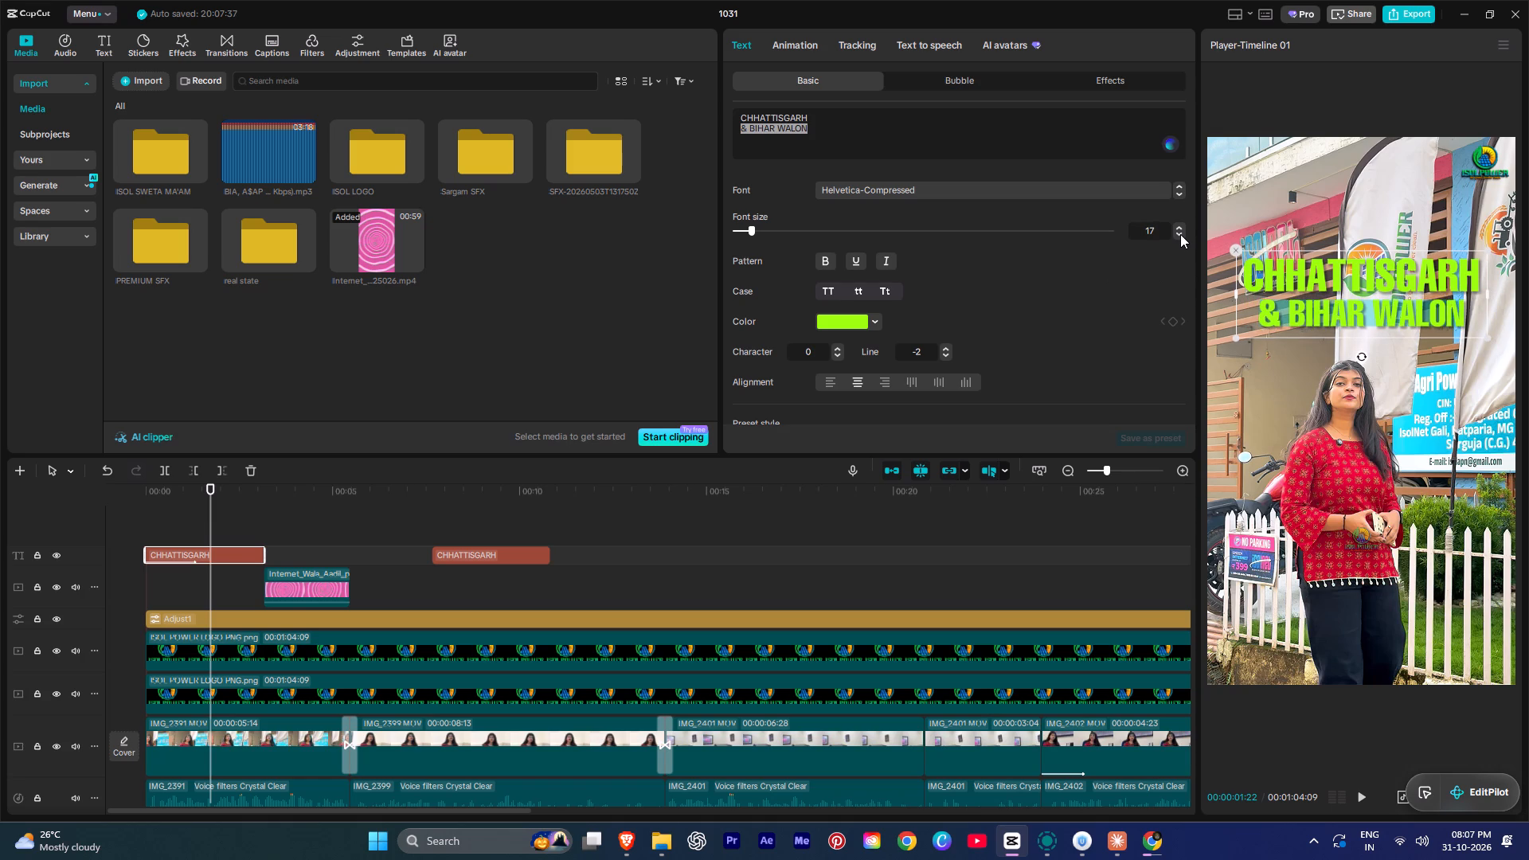
{"action": "left_click", "coordinate": [1180, 234]}
{"action": "left_click", "coordinate": [944, 354]}
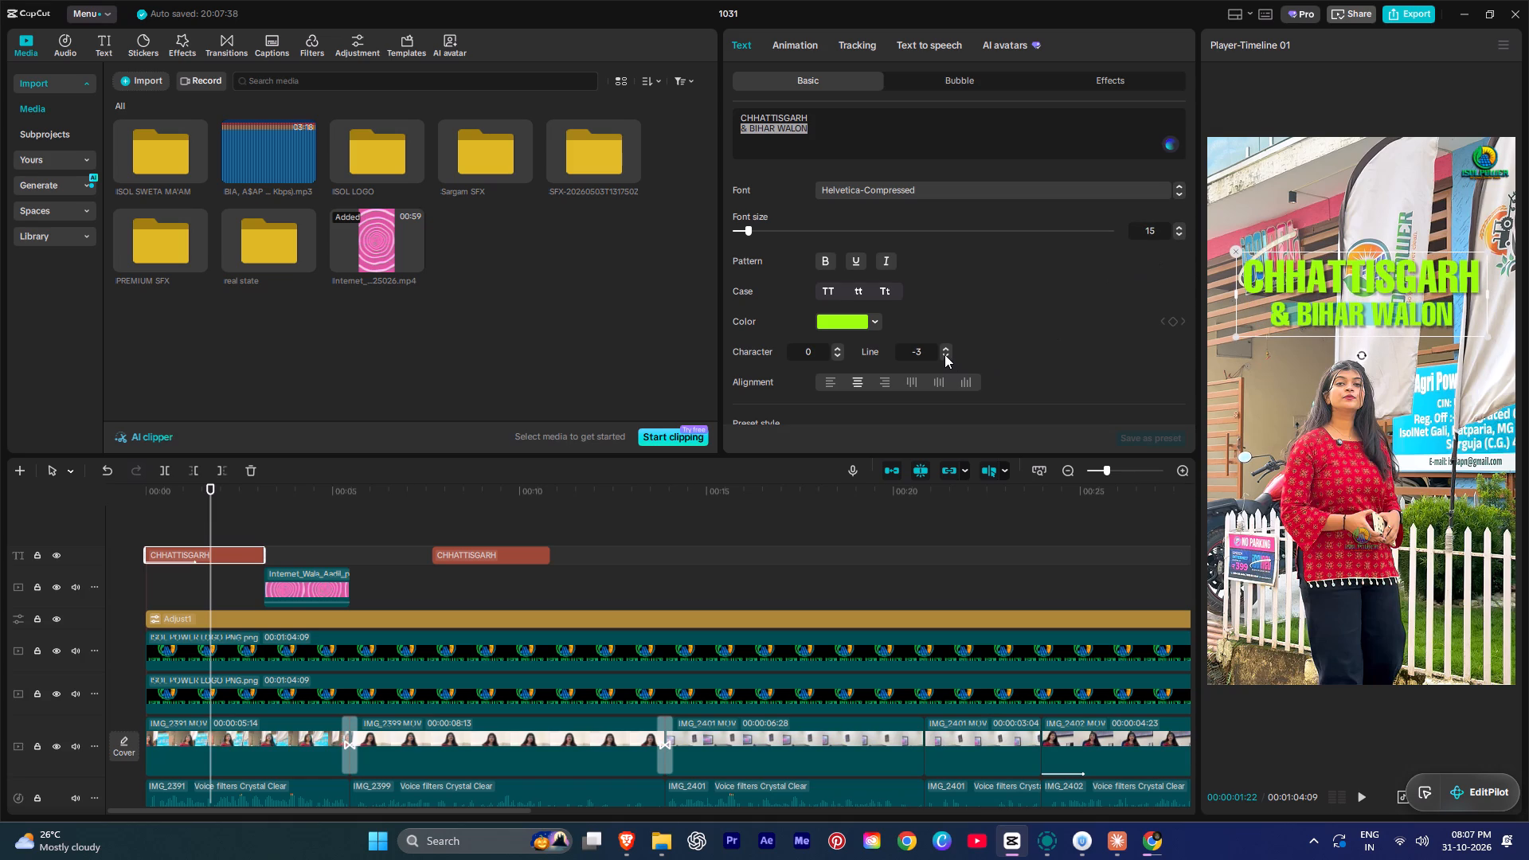
{"action": "left_click", "coordinate": [944, 349]}
{"action": "double_click", "coordinate": [944, 349]}
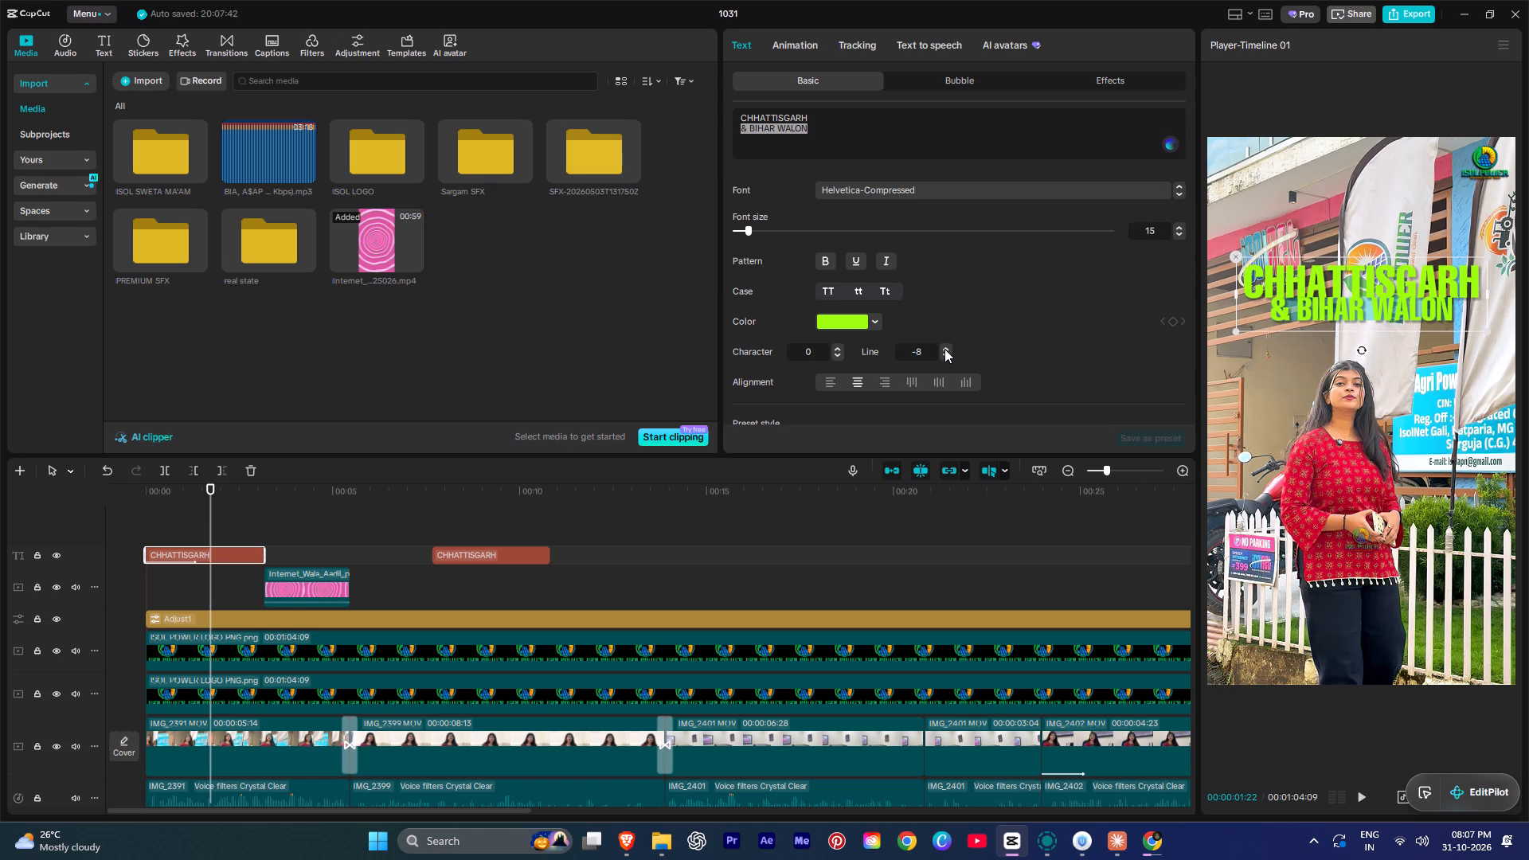
{"action": "left_click", "coordinate": [944, 349]}
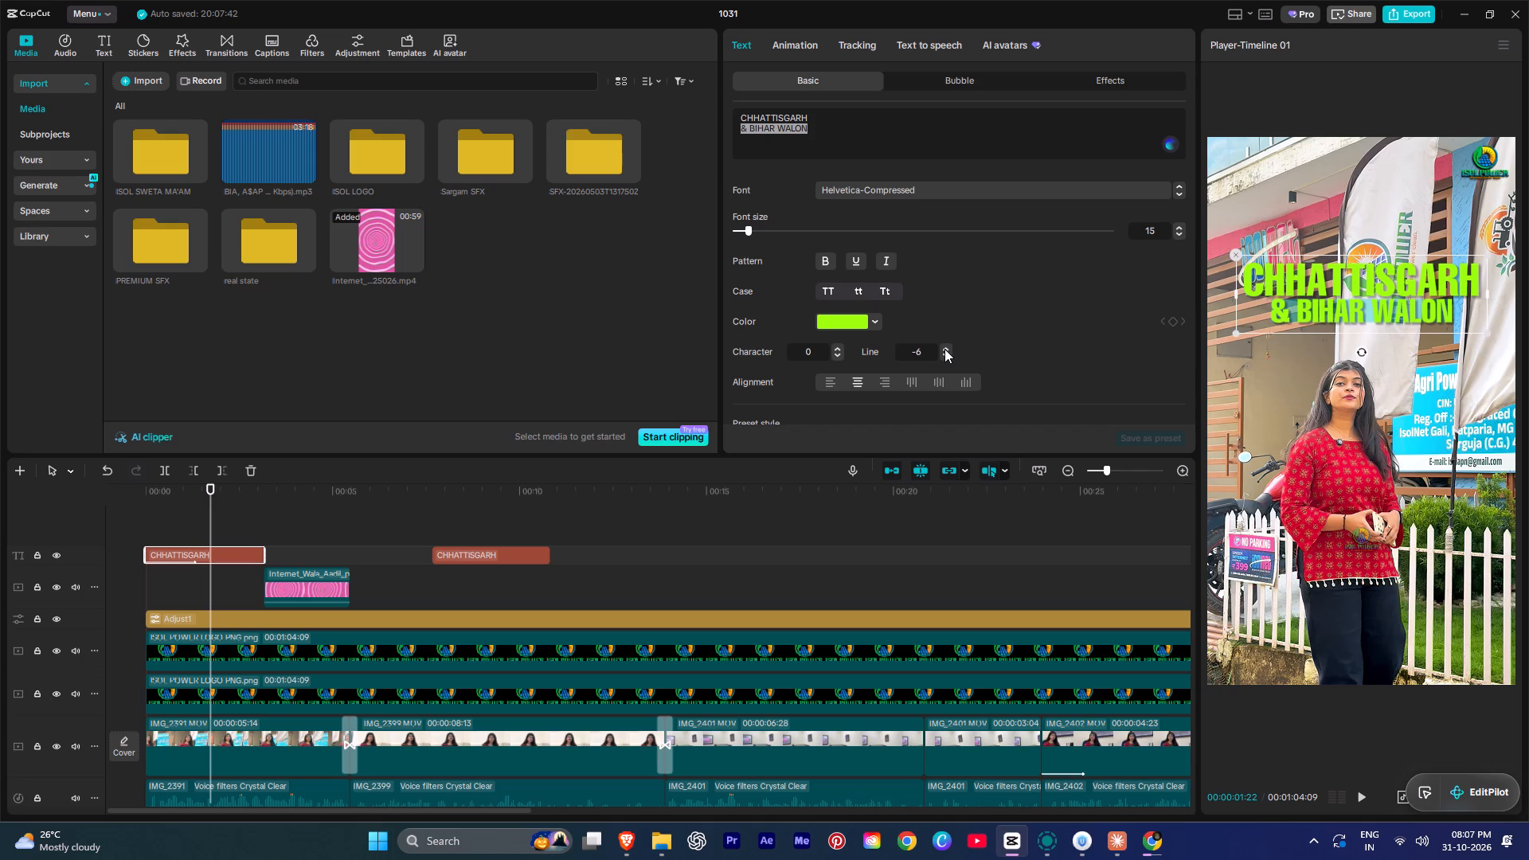
{"action": "left_click", "coordinate": [1183, 227]}
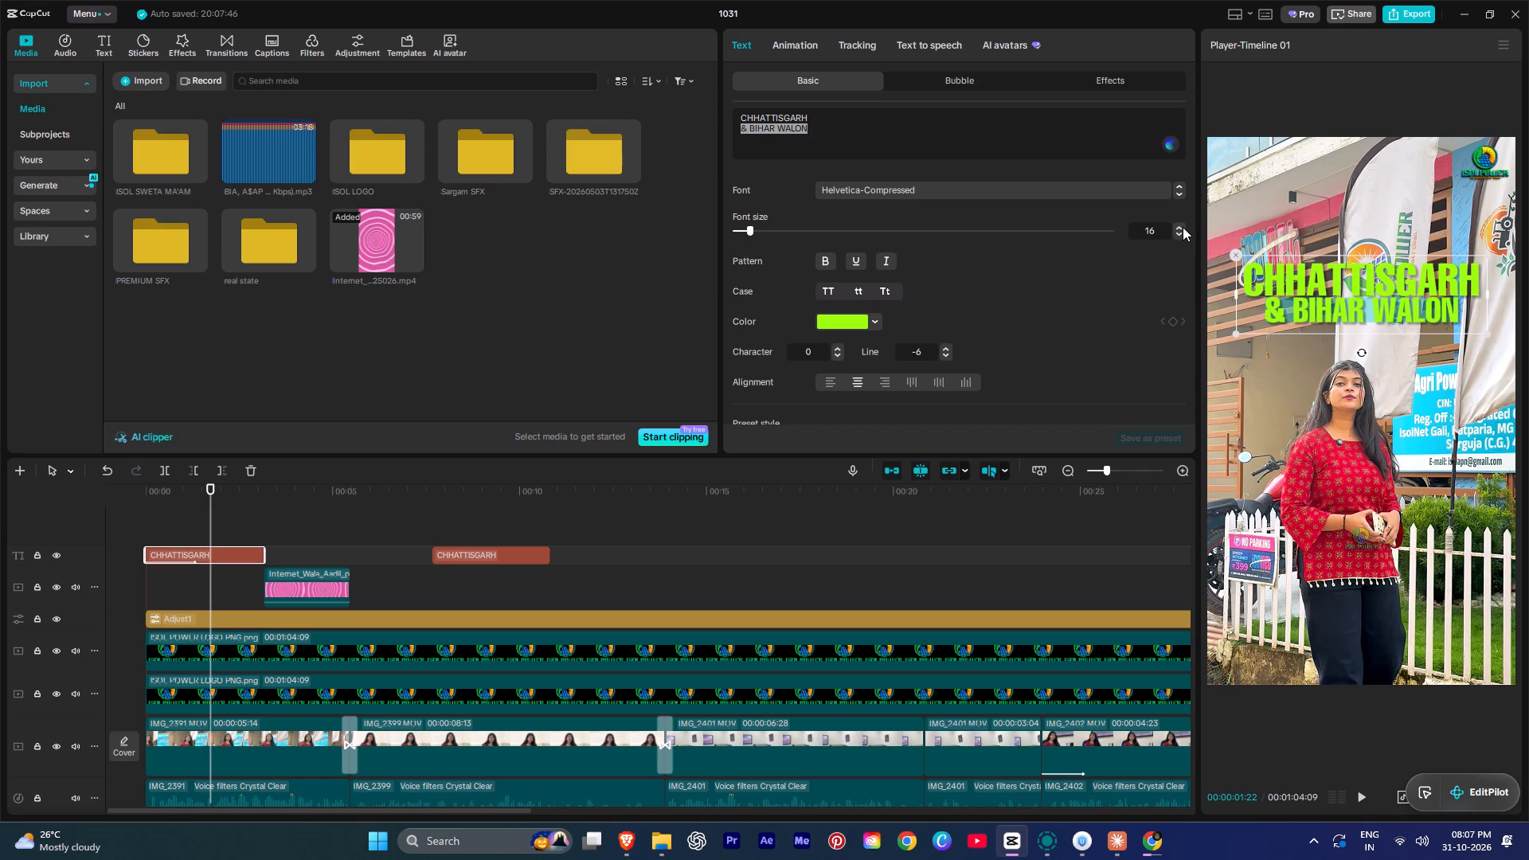
{"action": "left_click", "coordinate": [1183, 227]}
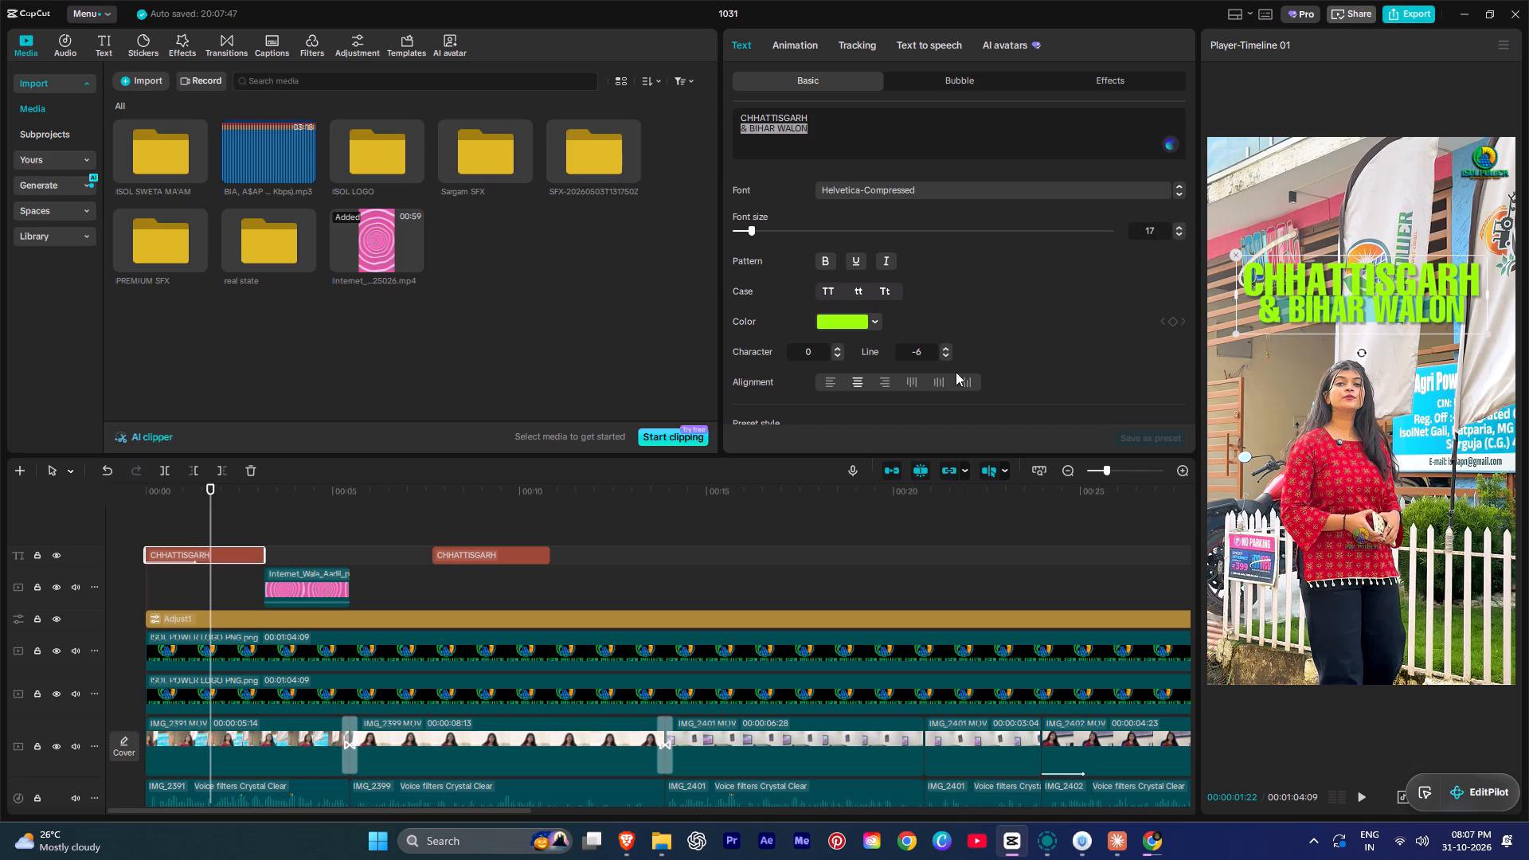
{"action": "left_click", "coordinate": [945, 354]}
{"action": "left_click", "coordinate": [945, 349]}
{"action": "left_click", "coordinate": [945, 349]}
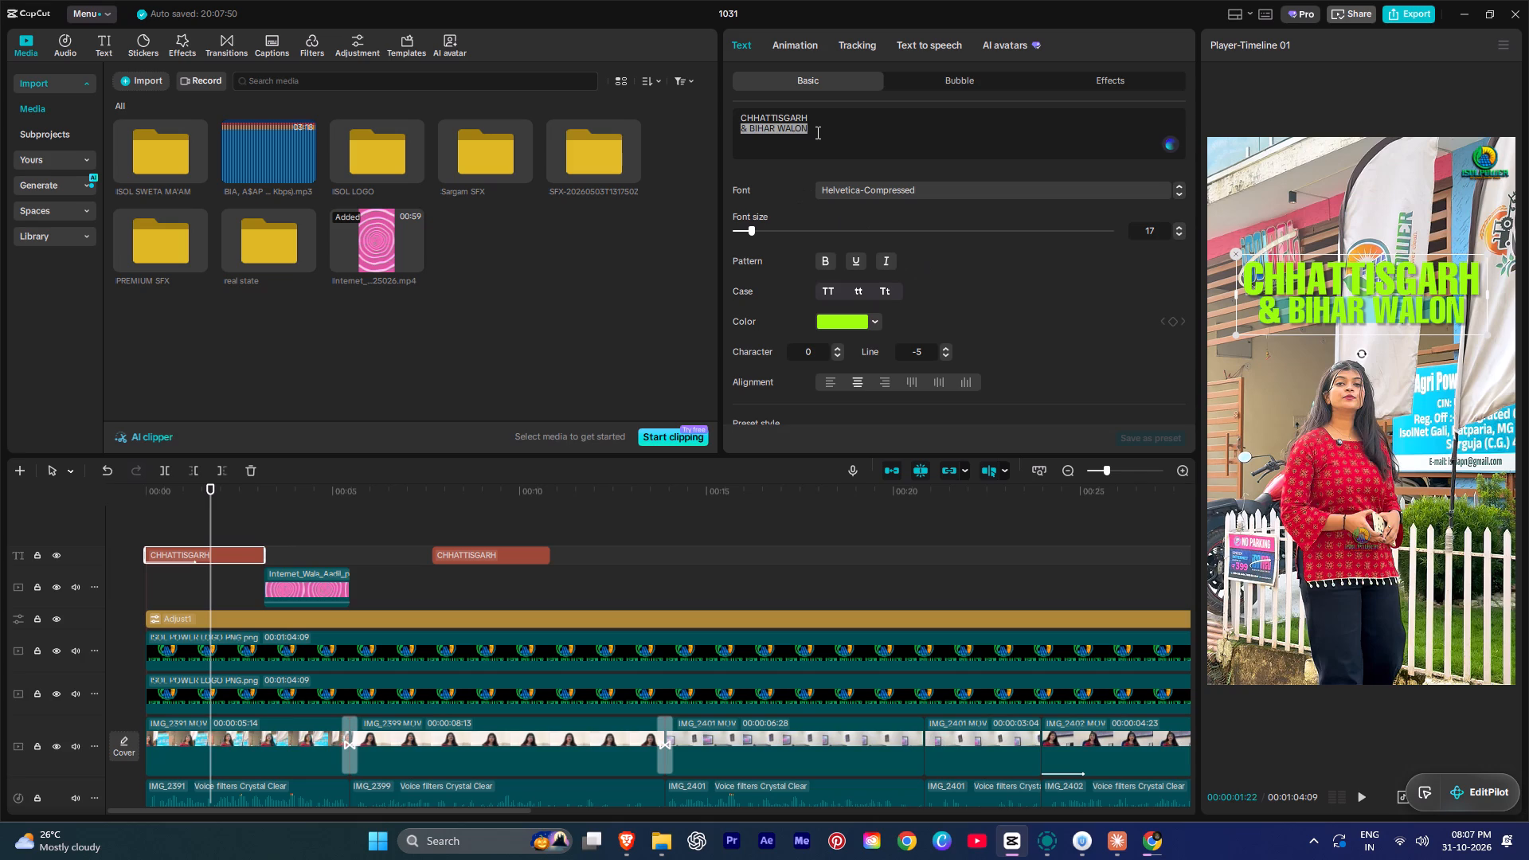
Change the text color of both lines of the opening title to bright yellow, hex FFF30B.
{"action": "left_click_drag", "start_coordinate": [818, 131], "coordinate": [715, 107]}
{"action": "left_click", "coordinate": [847, 319]}
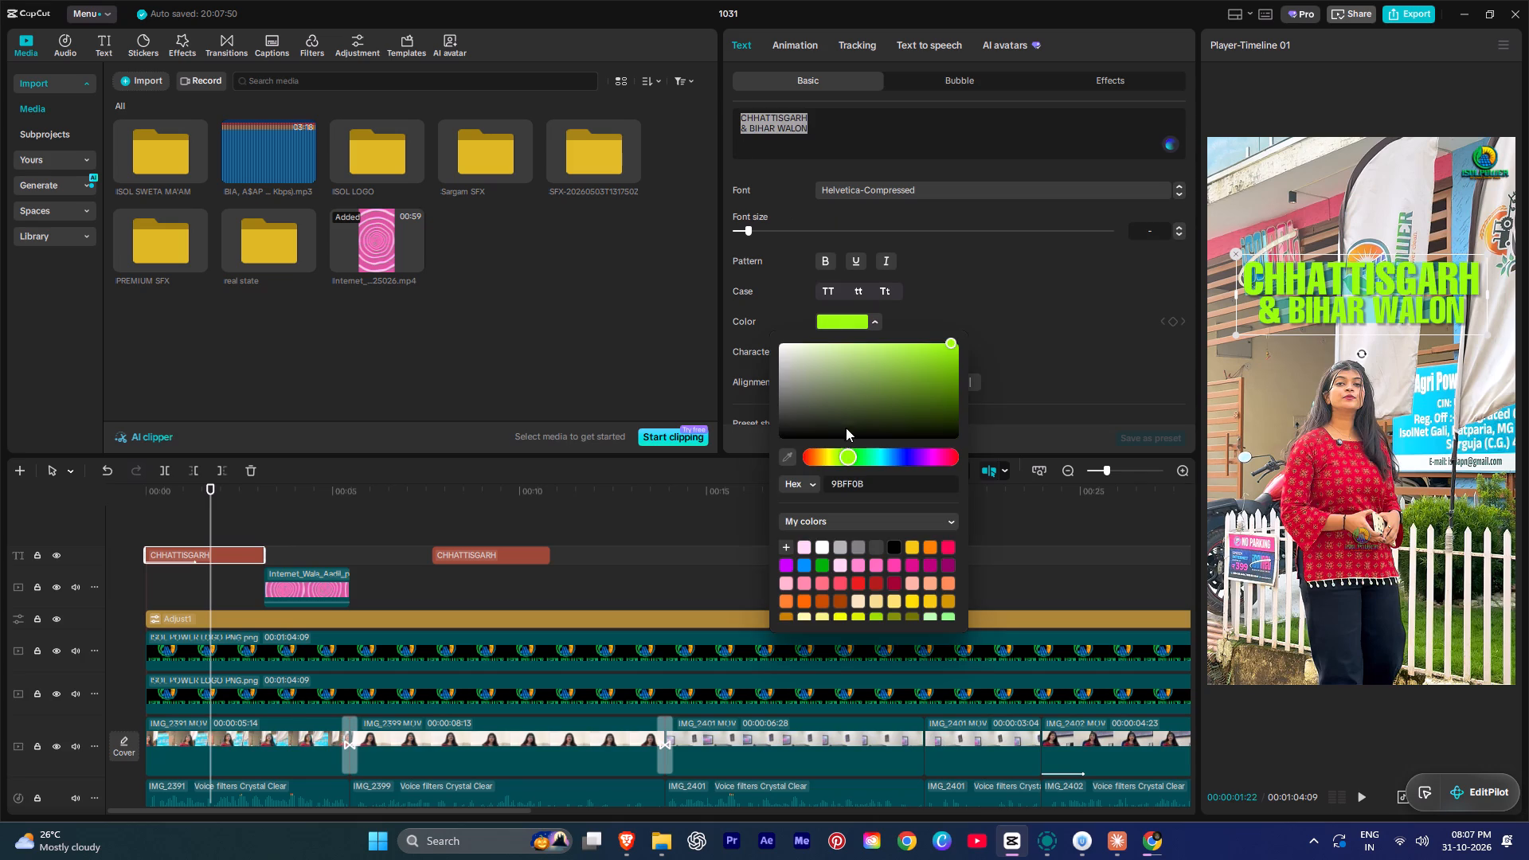
{"action": "left_click", "coordinate": [831, 455]}
{"action": "left_click", "coordinate": [831, 455]}
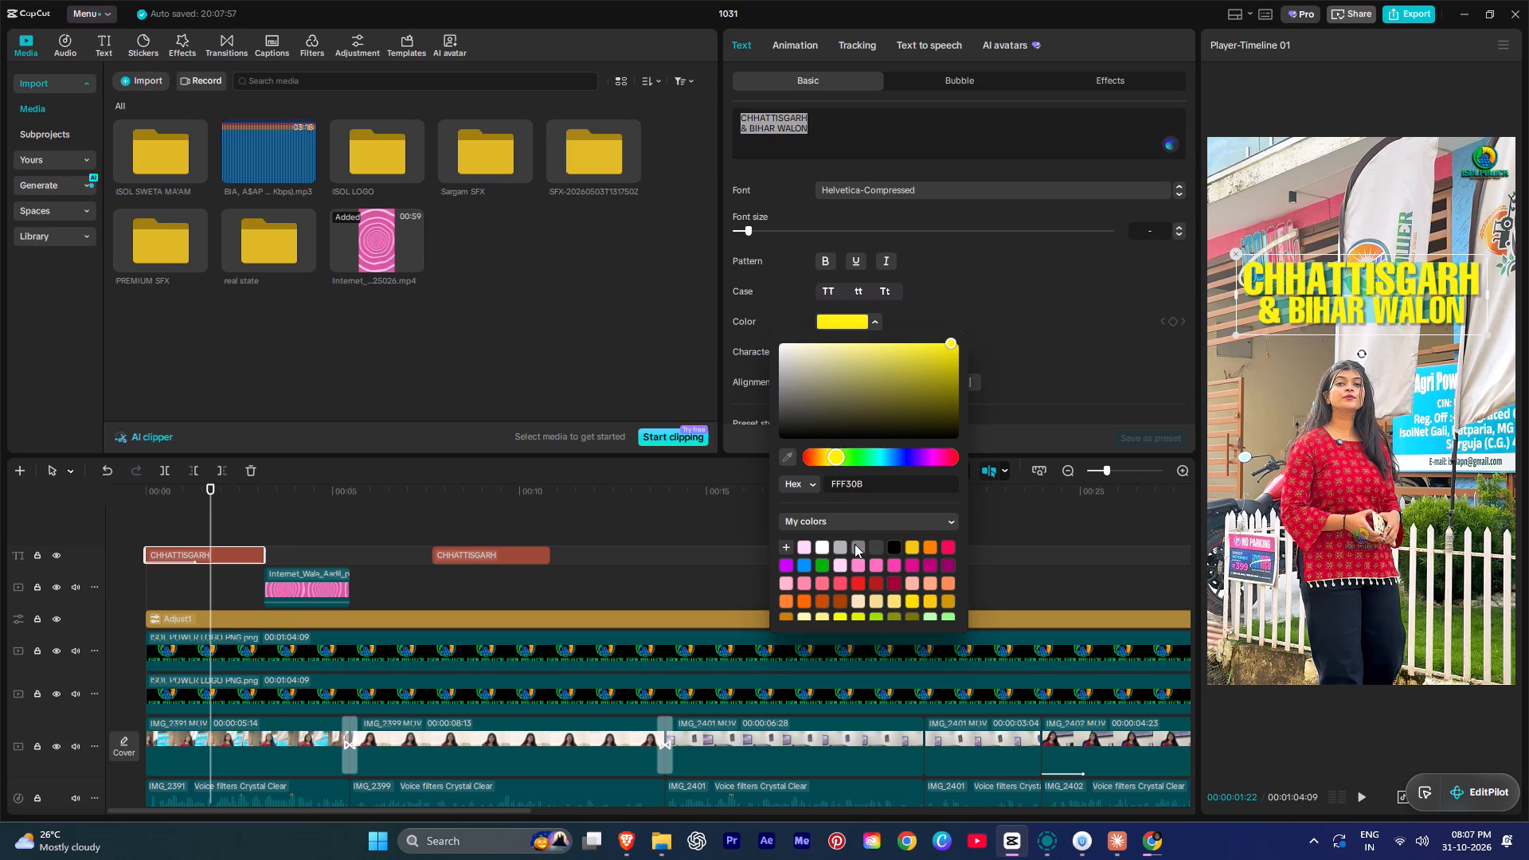
Recolor both lines of the opening title with the pure lemon-yellow swatch from the preset colors.
{"action": "left_click", "coordinate": [843, 612]}
{"action": "left_click", "coordinate": [984, 300]}
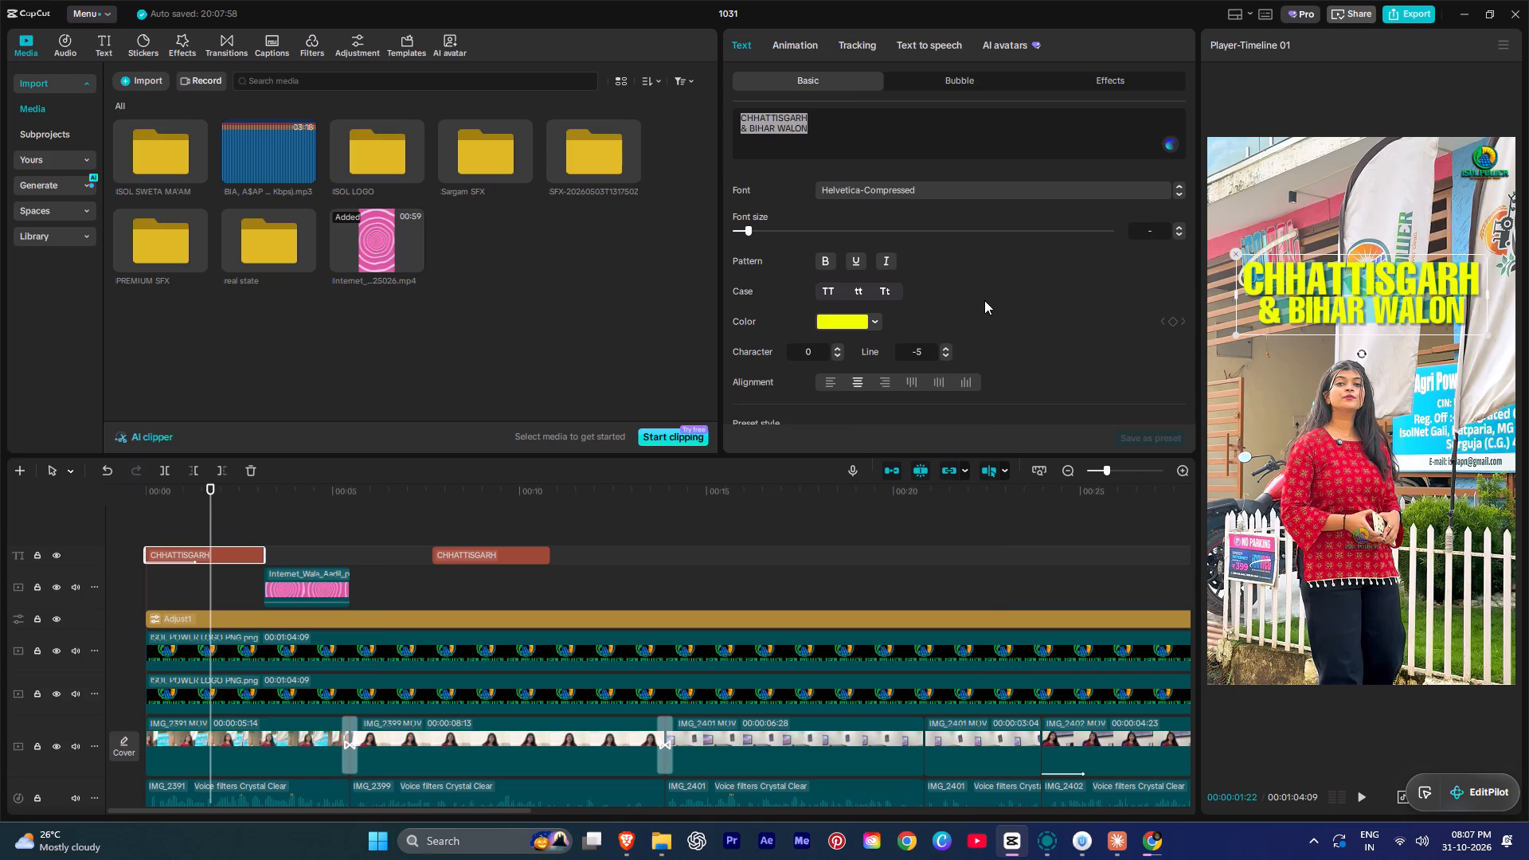
Play back the opening repeatedly to examine the title animation's timing against the footage and the pink spiral overlay.
{"action": "left_click", "coordinate": [178, 513]}
{"action": "left_click", "coordinate": [162, 527]}
{"action": "key", "text": "space"}
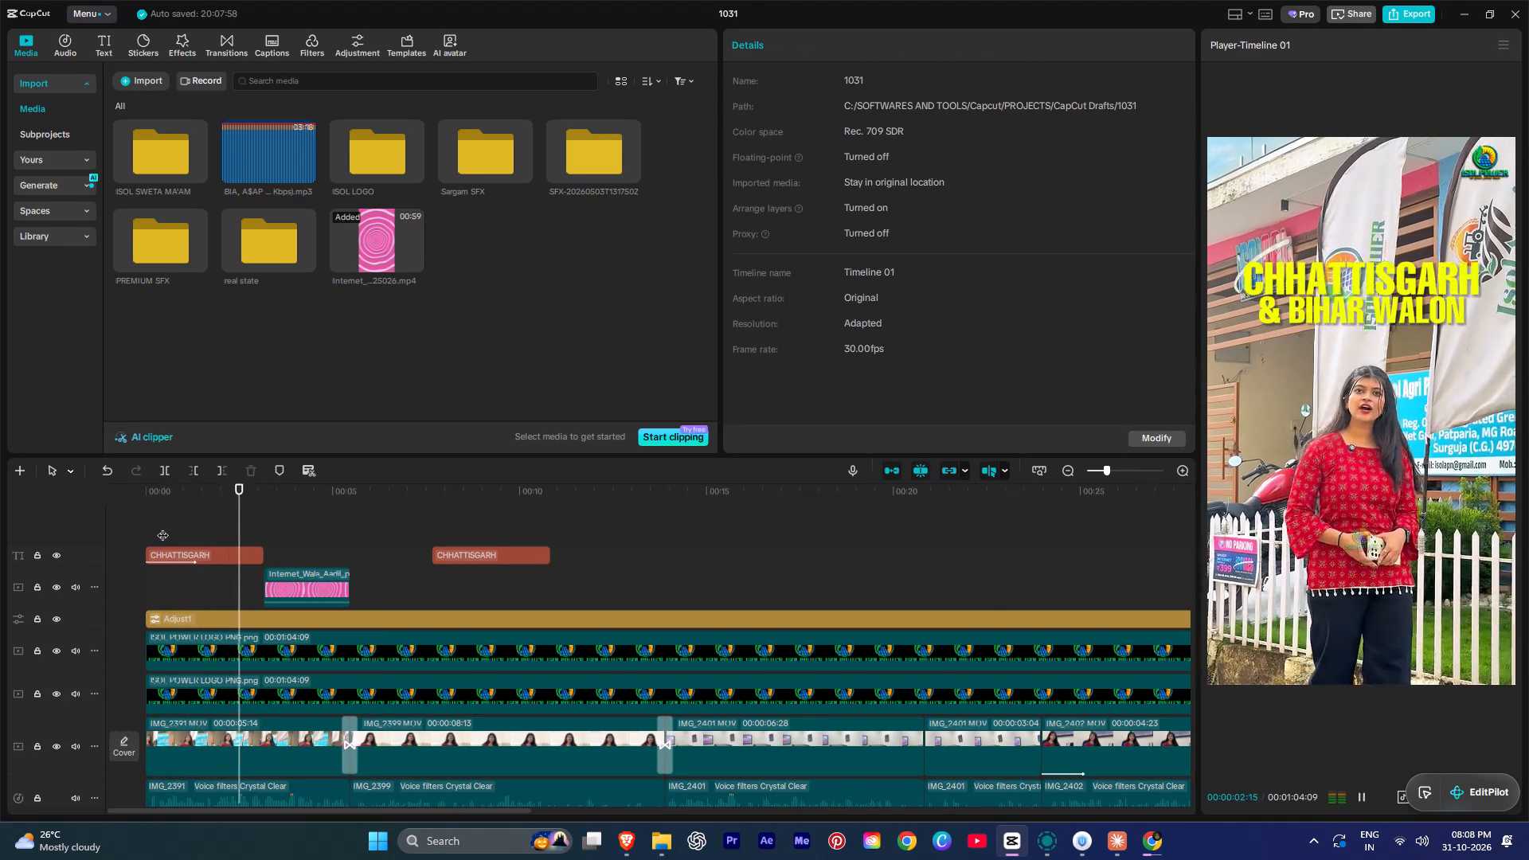
{"action": "key", "text": "space"}
{"action": "left_click", "coordinate": [222, 516]}
{"action": "key", "text": "space"}
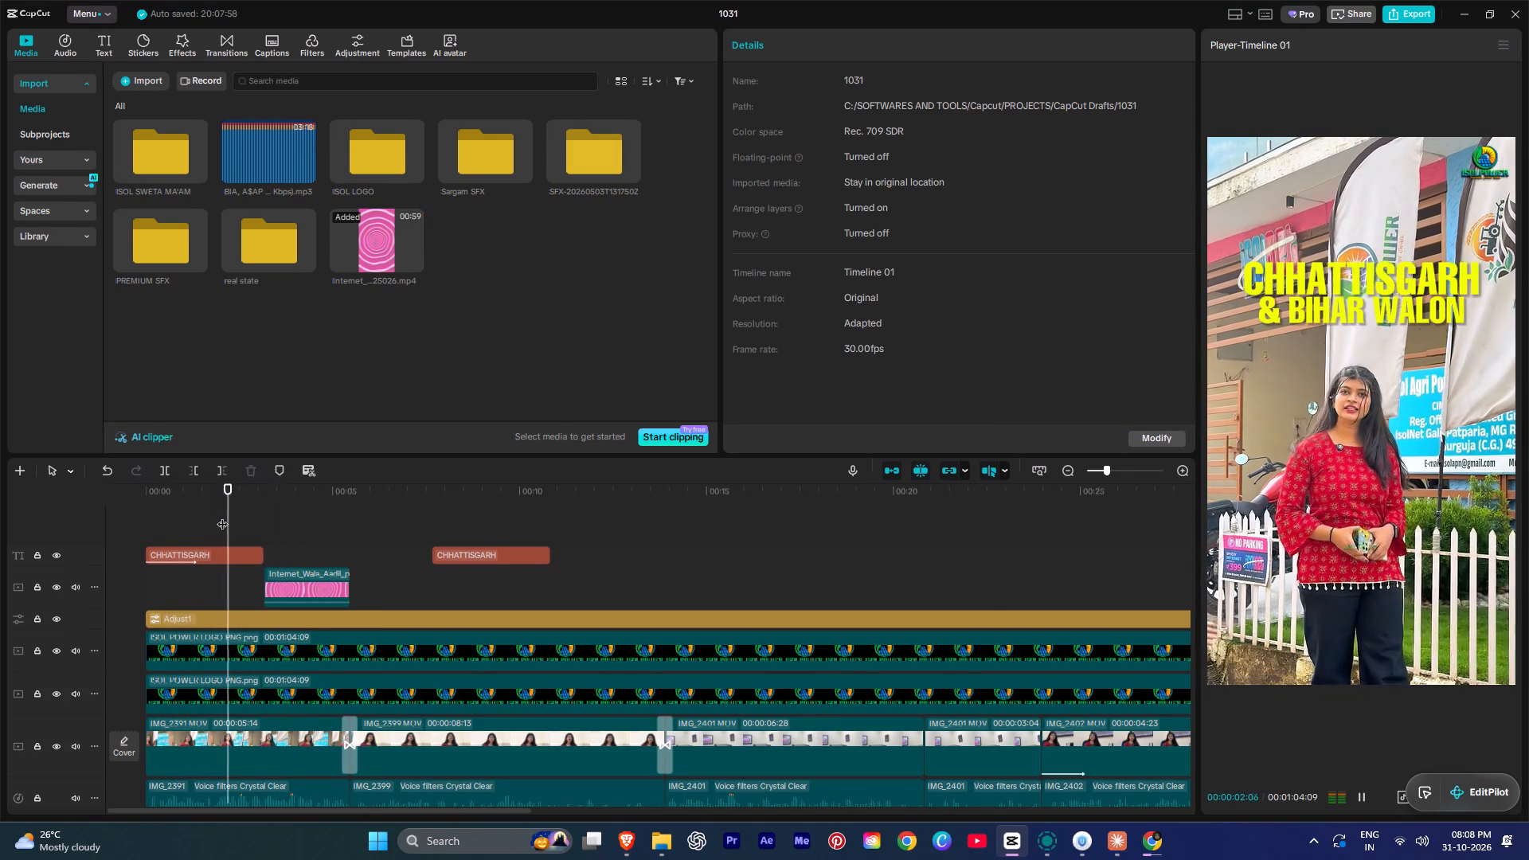
{"action": "left_click", "coordinate": [222, 516]}
{"action": "key", "text": "space"}
{"action": "left_click", "coordinate": [222, 516]}
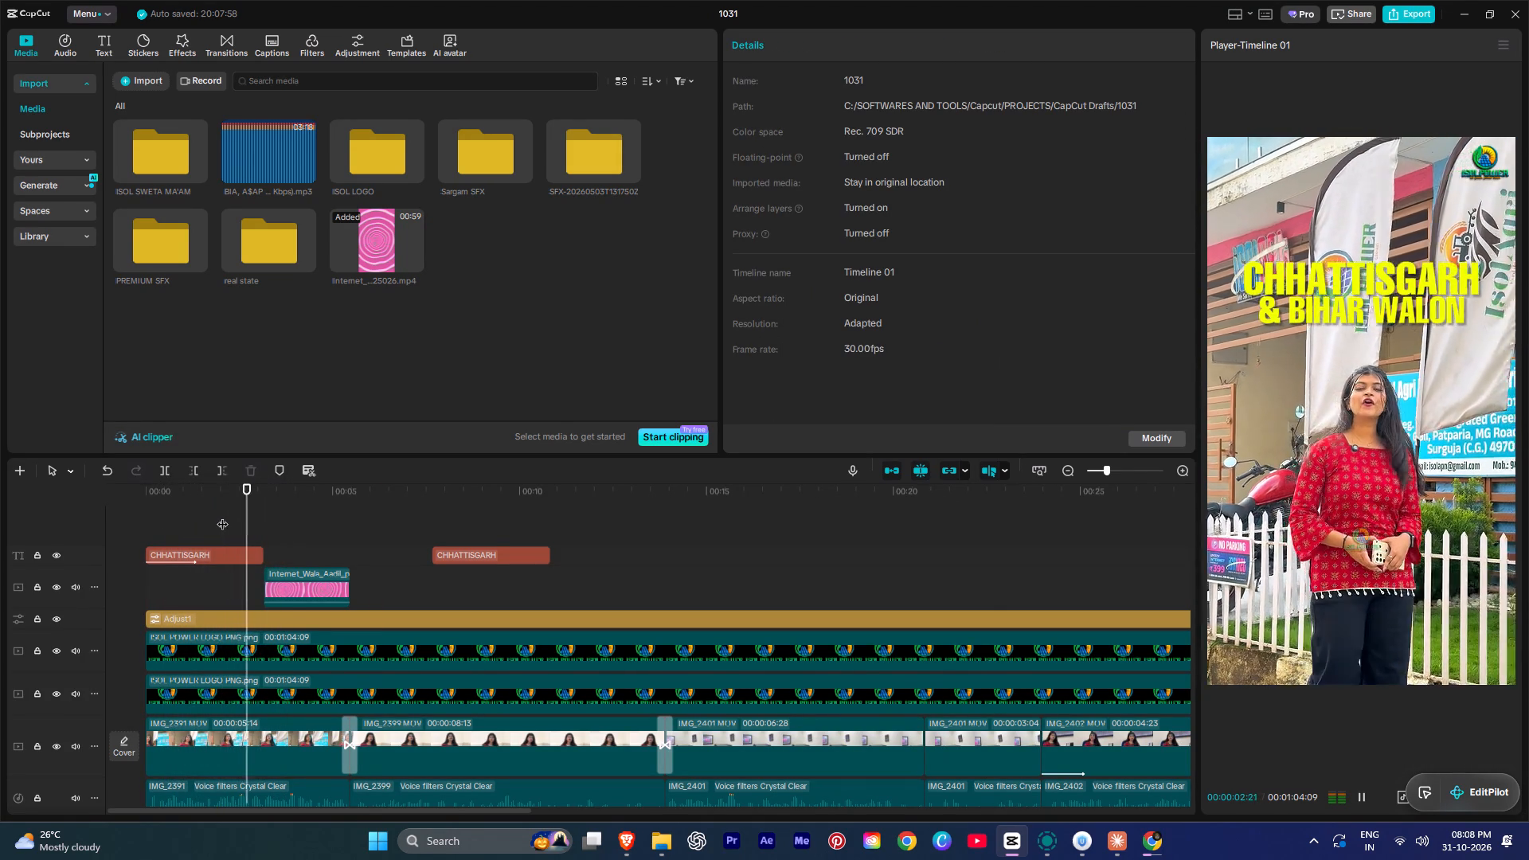
{"action": "left_click_drag", "start_coordinate": [221, 515], "coordinate": [14, 515]}
{"action": "key", "text": "space"}
{"action": "key", "text": "space"}
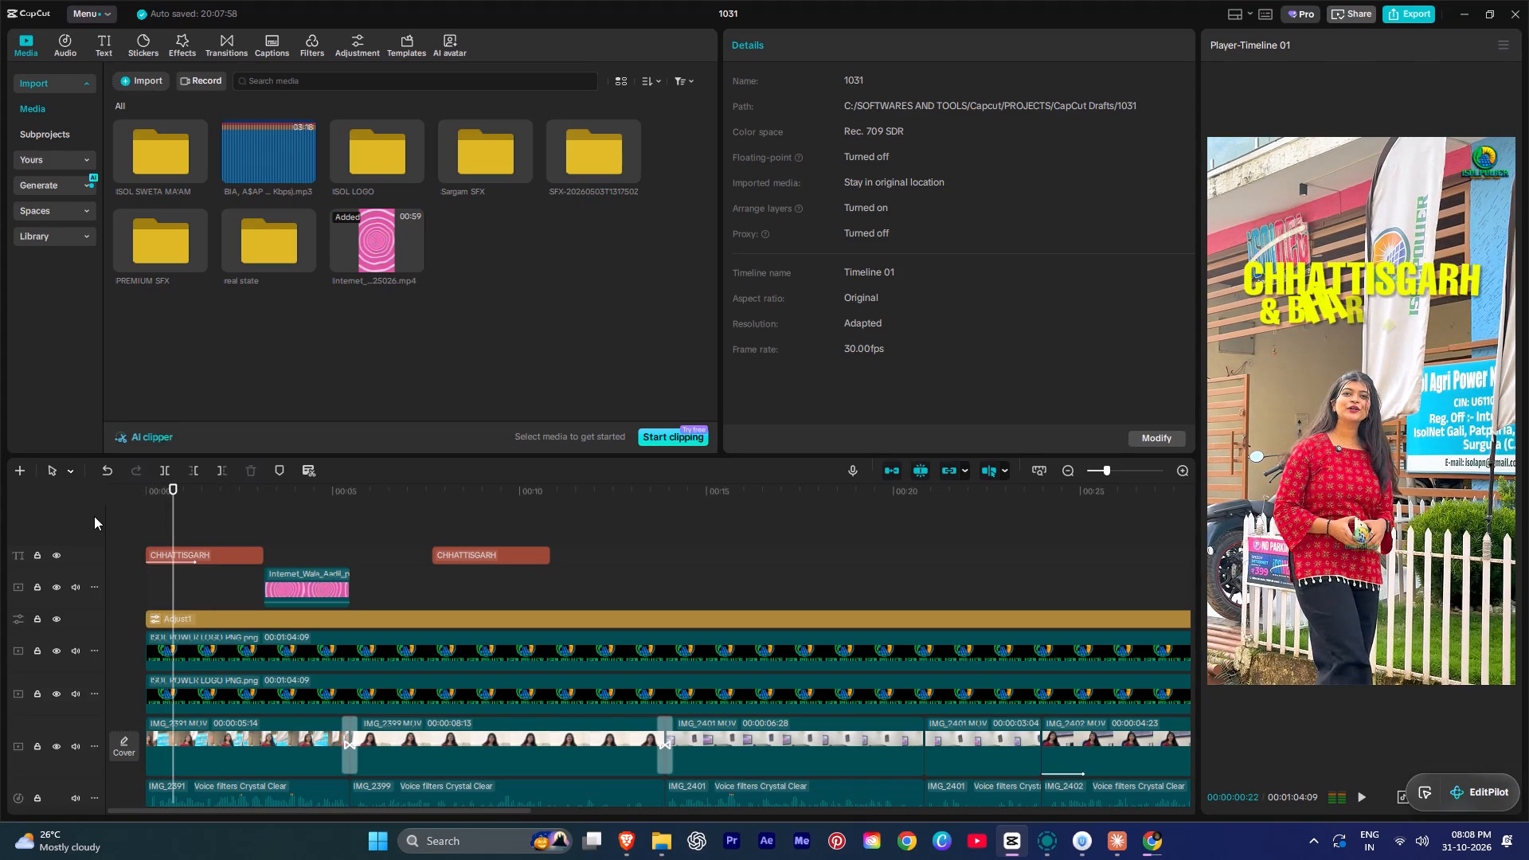
{"action": "key", "text": "space"}
{"action": "key", "text": "space"}
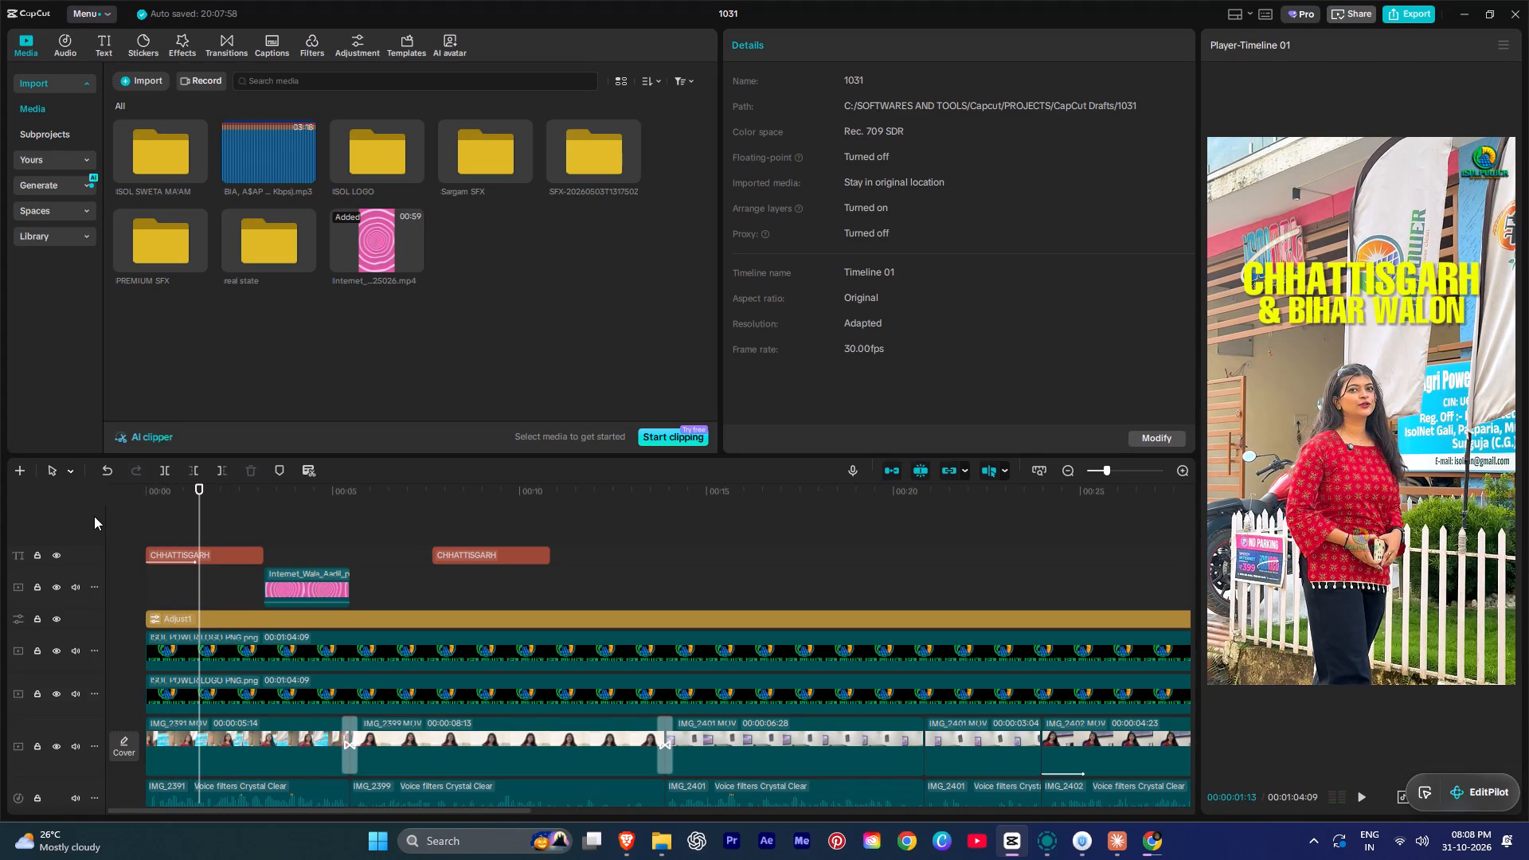
{"action": "left_click_drag", "start_coordinate": [199, 532], "coordinate": [14, 530]}
{"action": "key", "text": "space"}
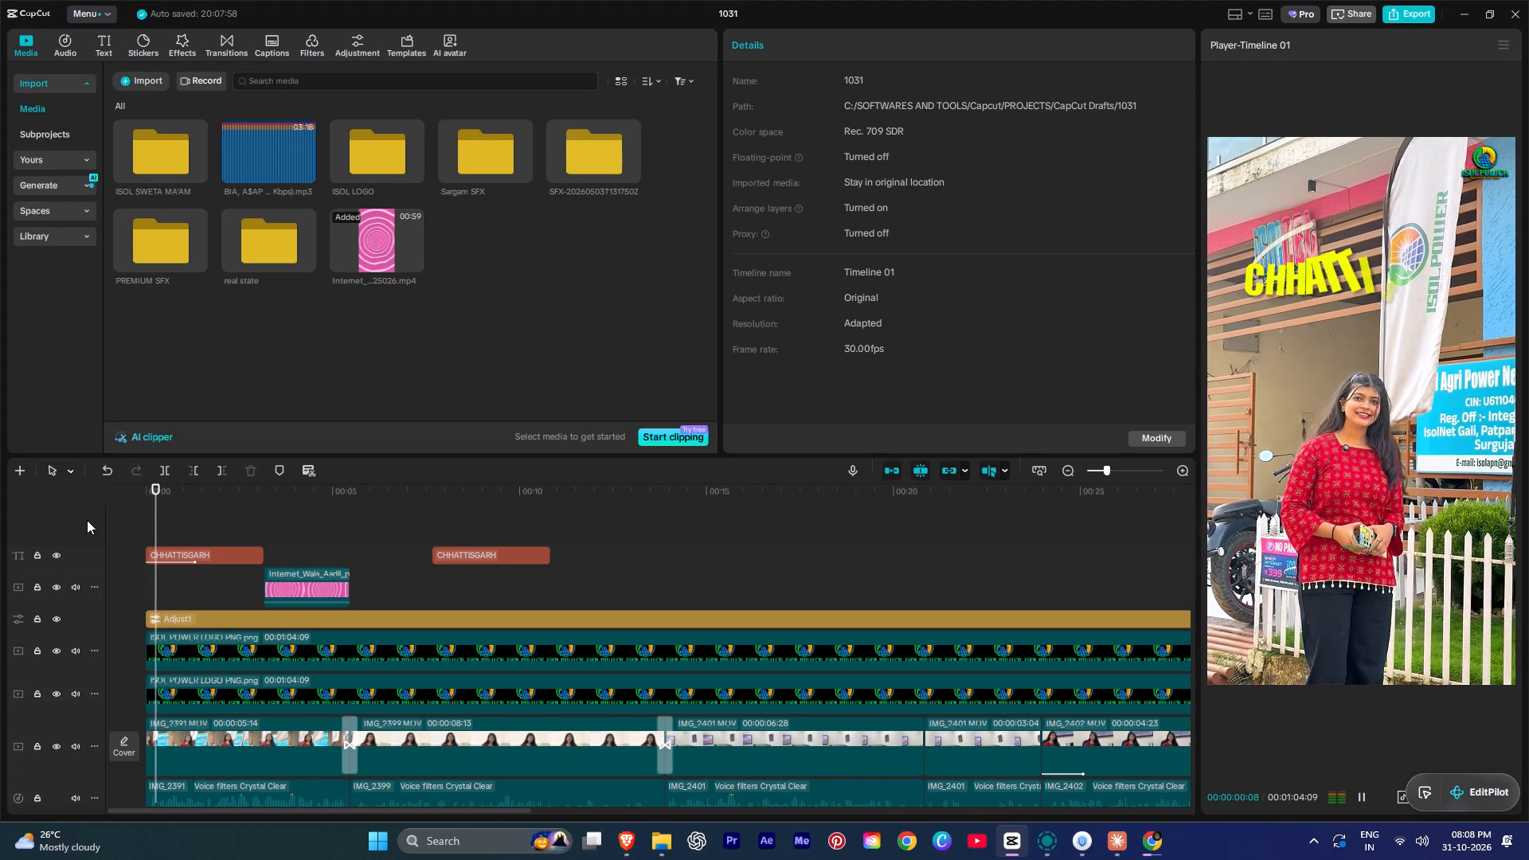
{"action": "key", "text": "space"}
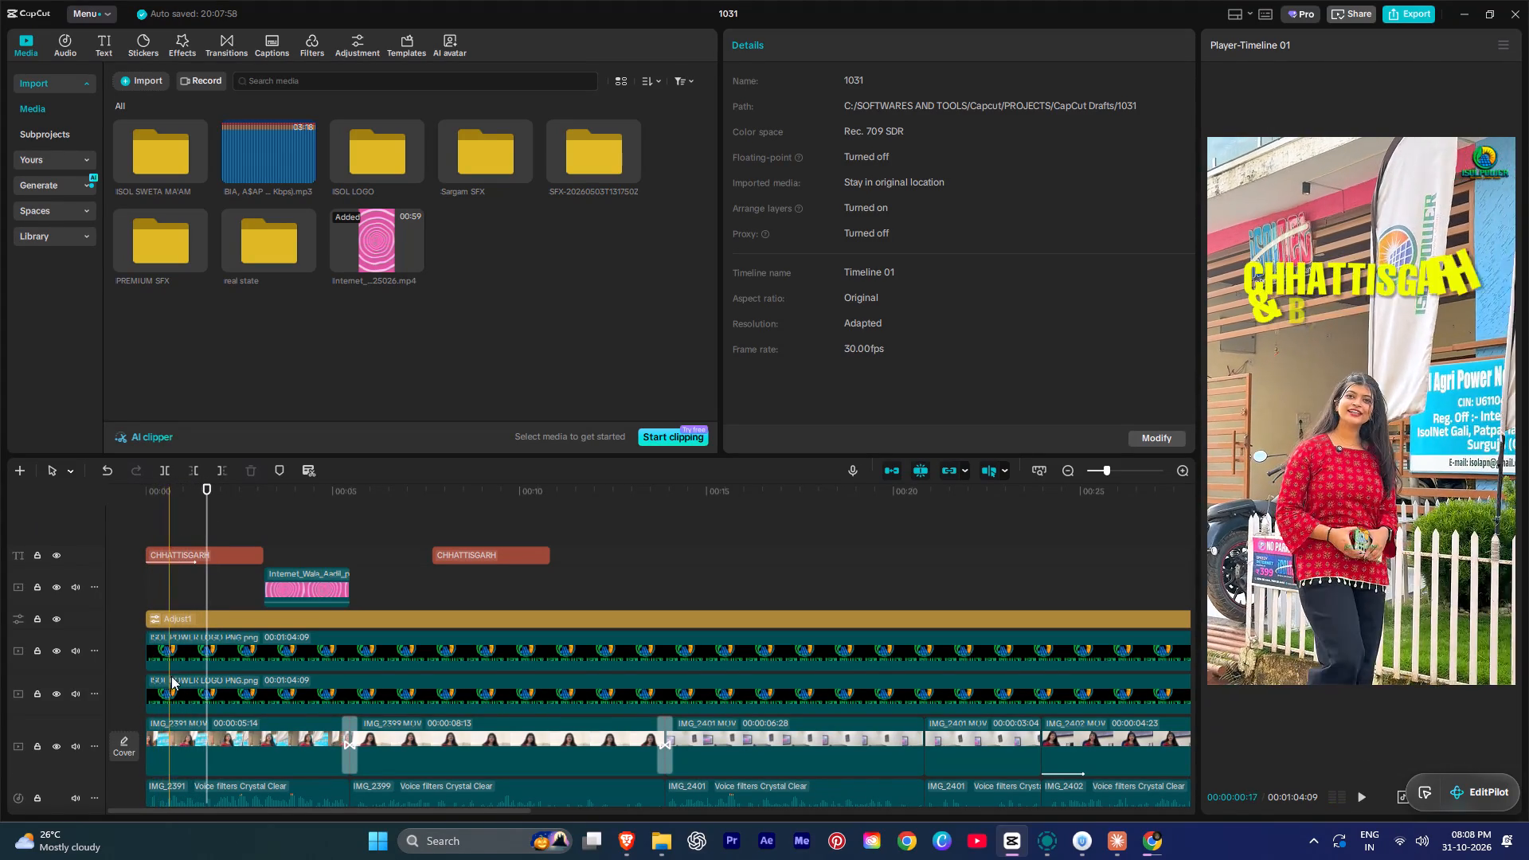
{"action": "scroll", "coordinate": [174, 721], "scroll_direction": "down", "scroll_amount": 3}
{"action": "scroll", "coordinate": [174, 721], "scroll_direction": "up", "scroll_amount": 1}
{"action": "left_click", "coordinate": [169, 712]}
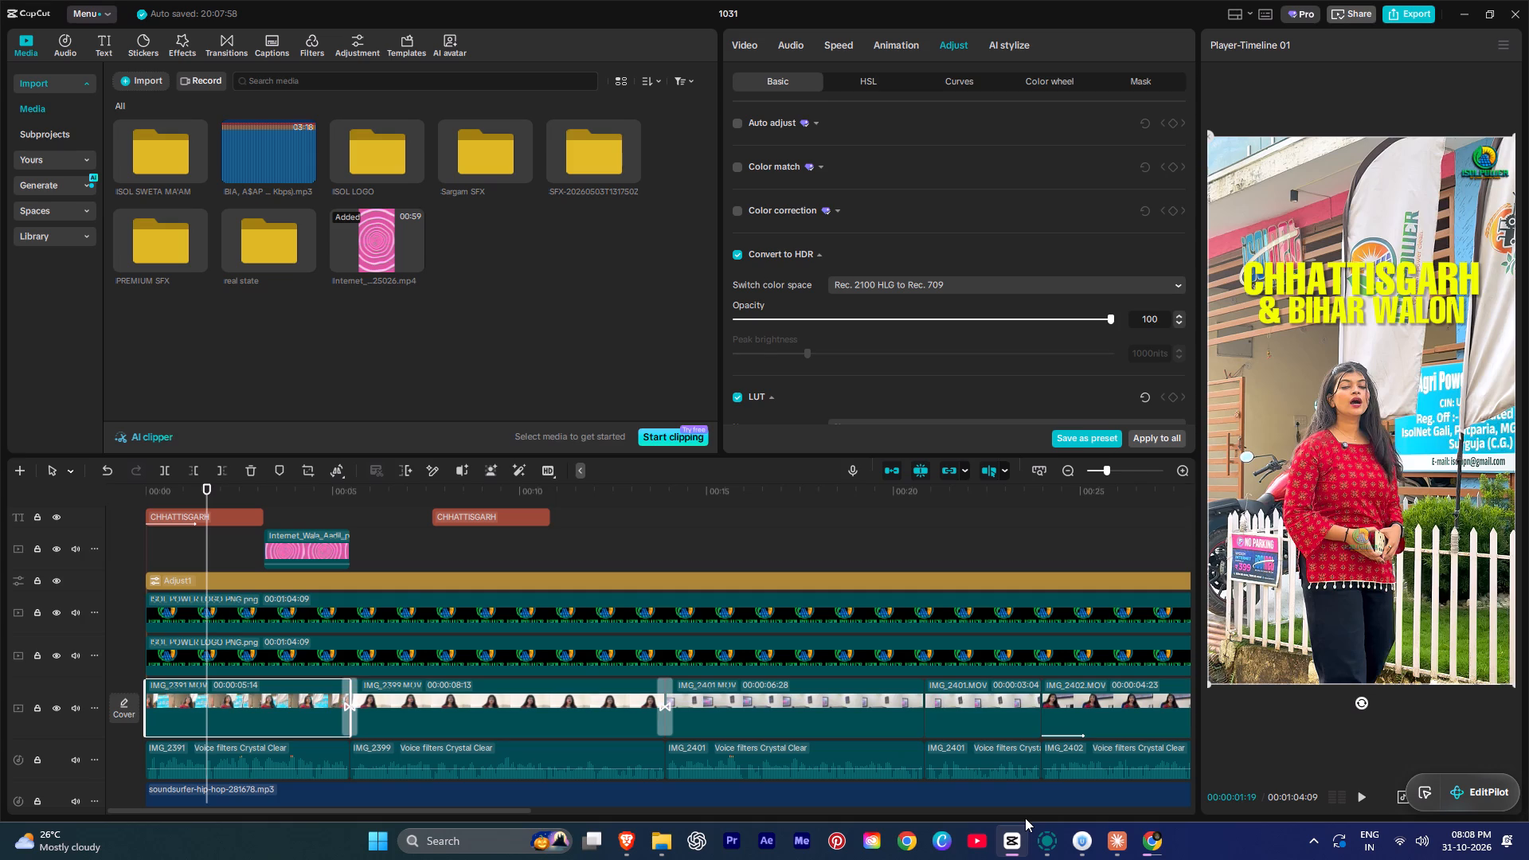
{"action": "left_click_drag", "start_coordinate": [209, 553], "coordinate": [61, 545]}
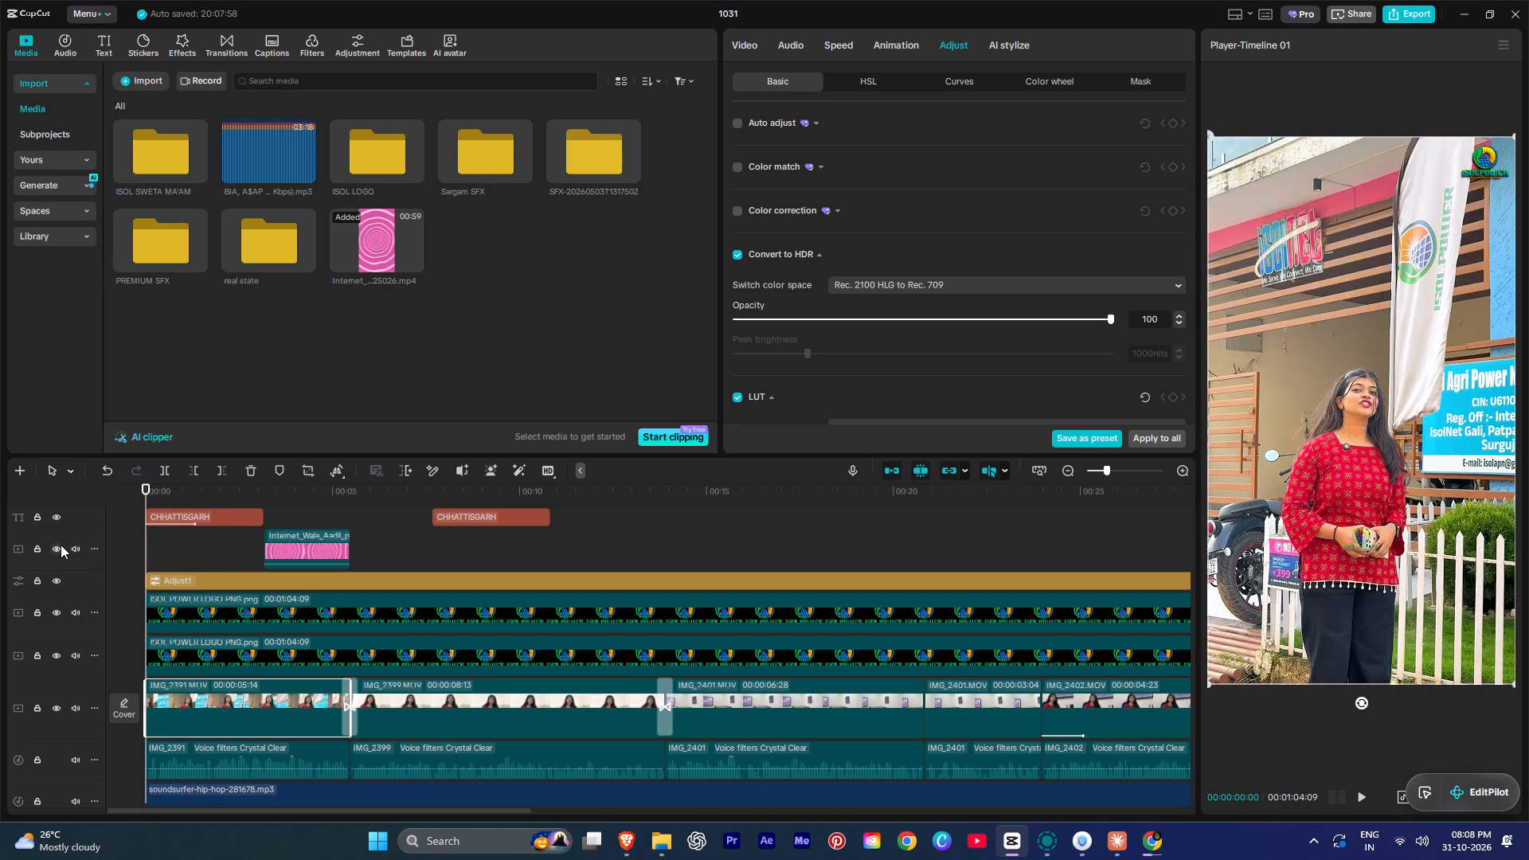
{"action": "key", "text": "space"}
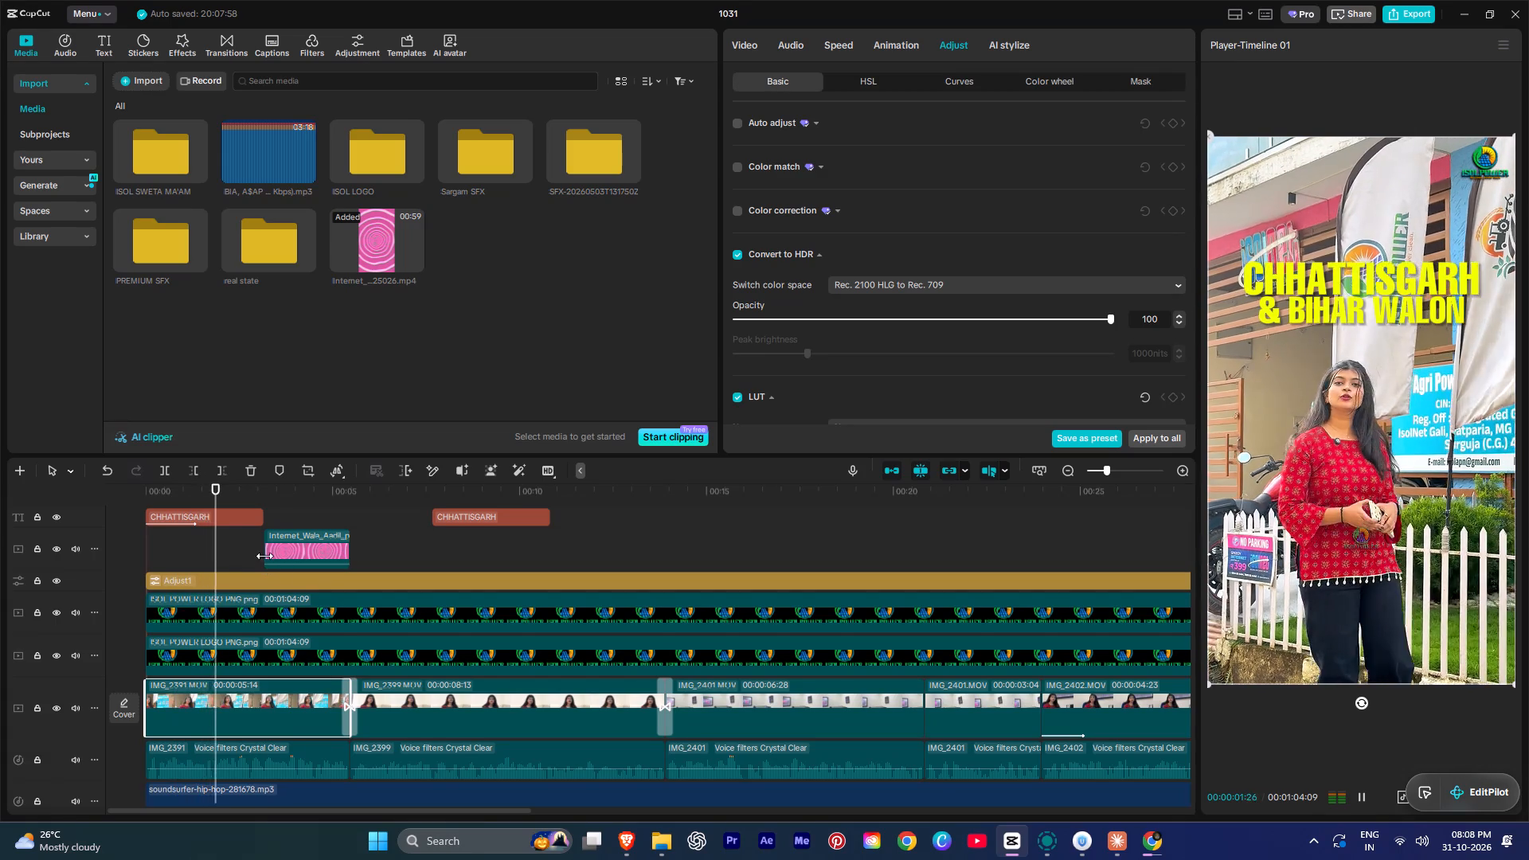
{"action": "scroll", "coordinate": [264, 562], "scroll_direction": "up", "scroll_amount": 3}
{"action": "scroll", "coordinate": [264, 562], "scroll_direction": "down", "scroll_amount": 1}
{"action": "scroll", "coordinate": [264, 562], "scroll_direction": "up", "scroll_amount": 1}
{"action": "scroll", "coordinate": [264, 562], "scroll_direction": "down", "scroll_amount": 2}
{"action": "scroll", "coordinate": [174, 564], "scroll_direction": "up", "scroll_amount": 2}
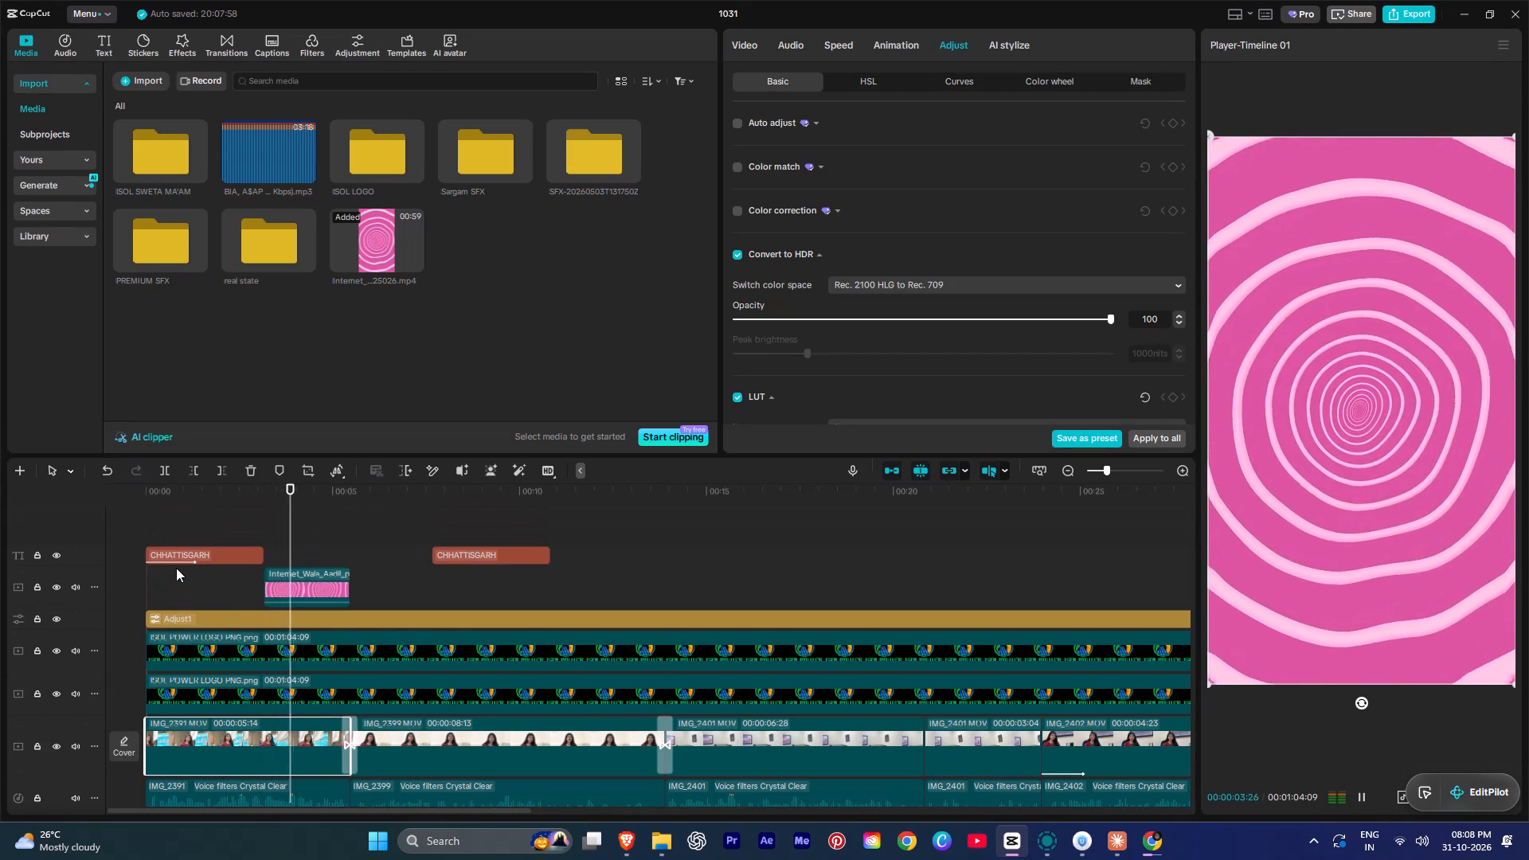
Trim the end of the opening "CHHATTISGARH & BIHAR WALON" title to about 1.8 seconds, well before the pink spiral overlay.
{"action": "key", "text": "space"}
{"action": "left_click", "coordinate": [221, 586]}
{"action": "key", "text": "space"}
{"action": "key", "text": "space"}
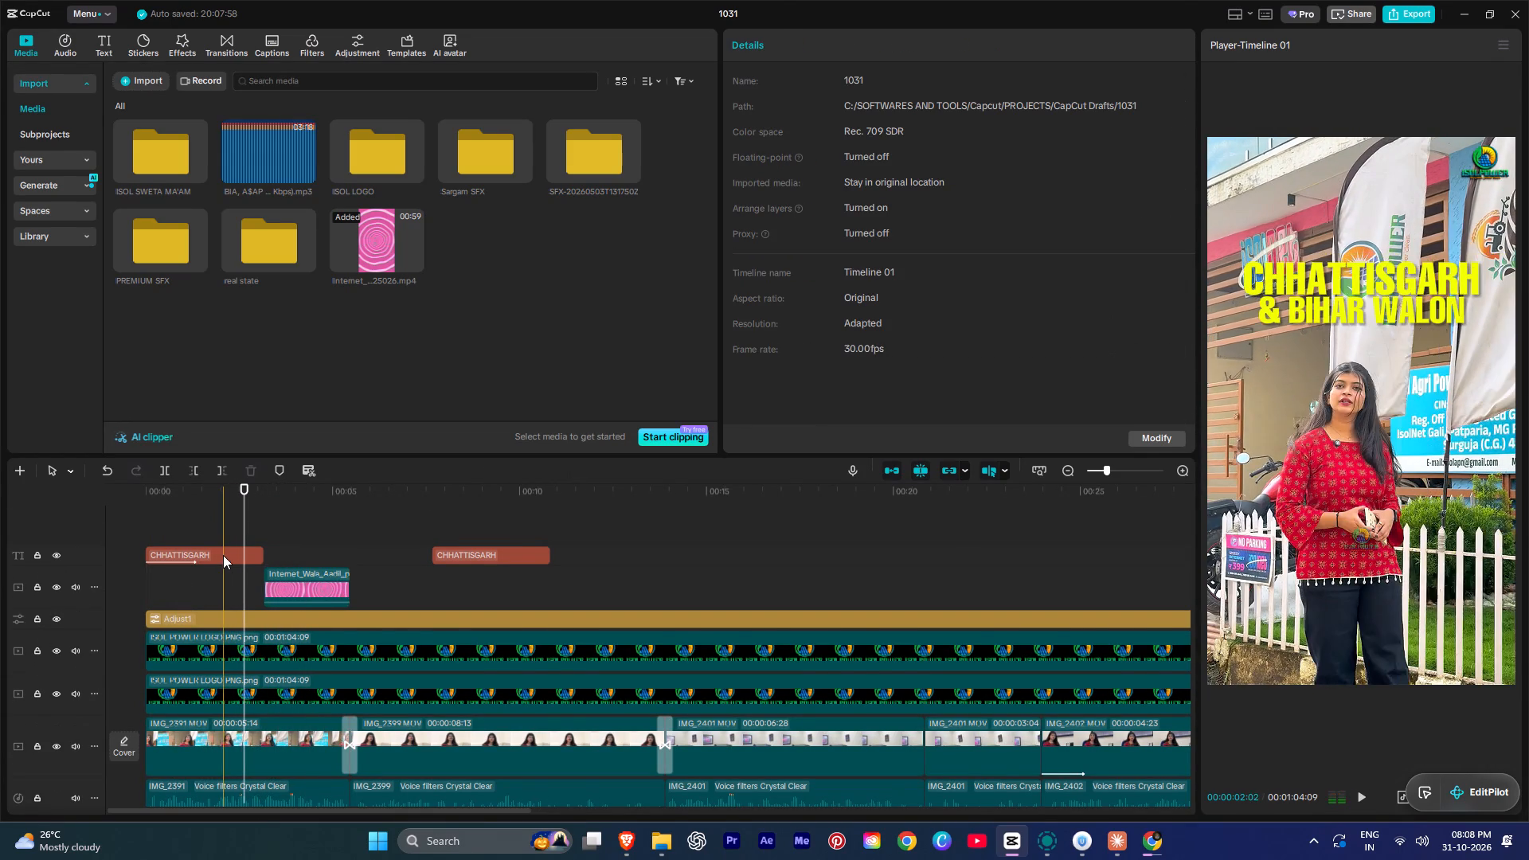
{"action": "key", "text": "space"}
{"action": "key", "text": "space"}
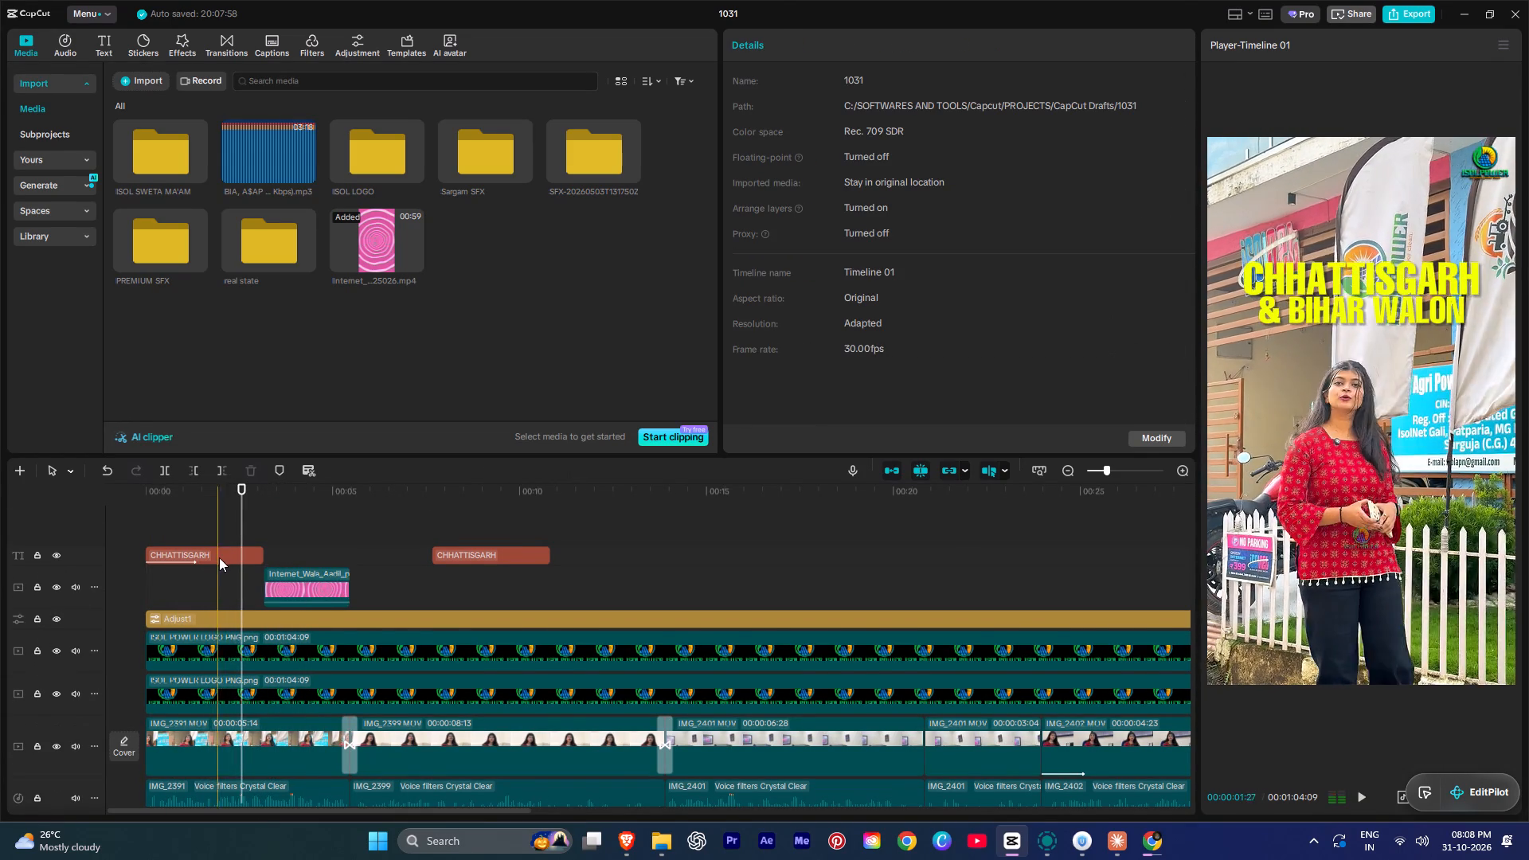
{"action": "key", "text": "space"}
{"action": "key", "text": "space"}
{"action": "left_click", "coordinate": [221, 552]}
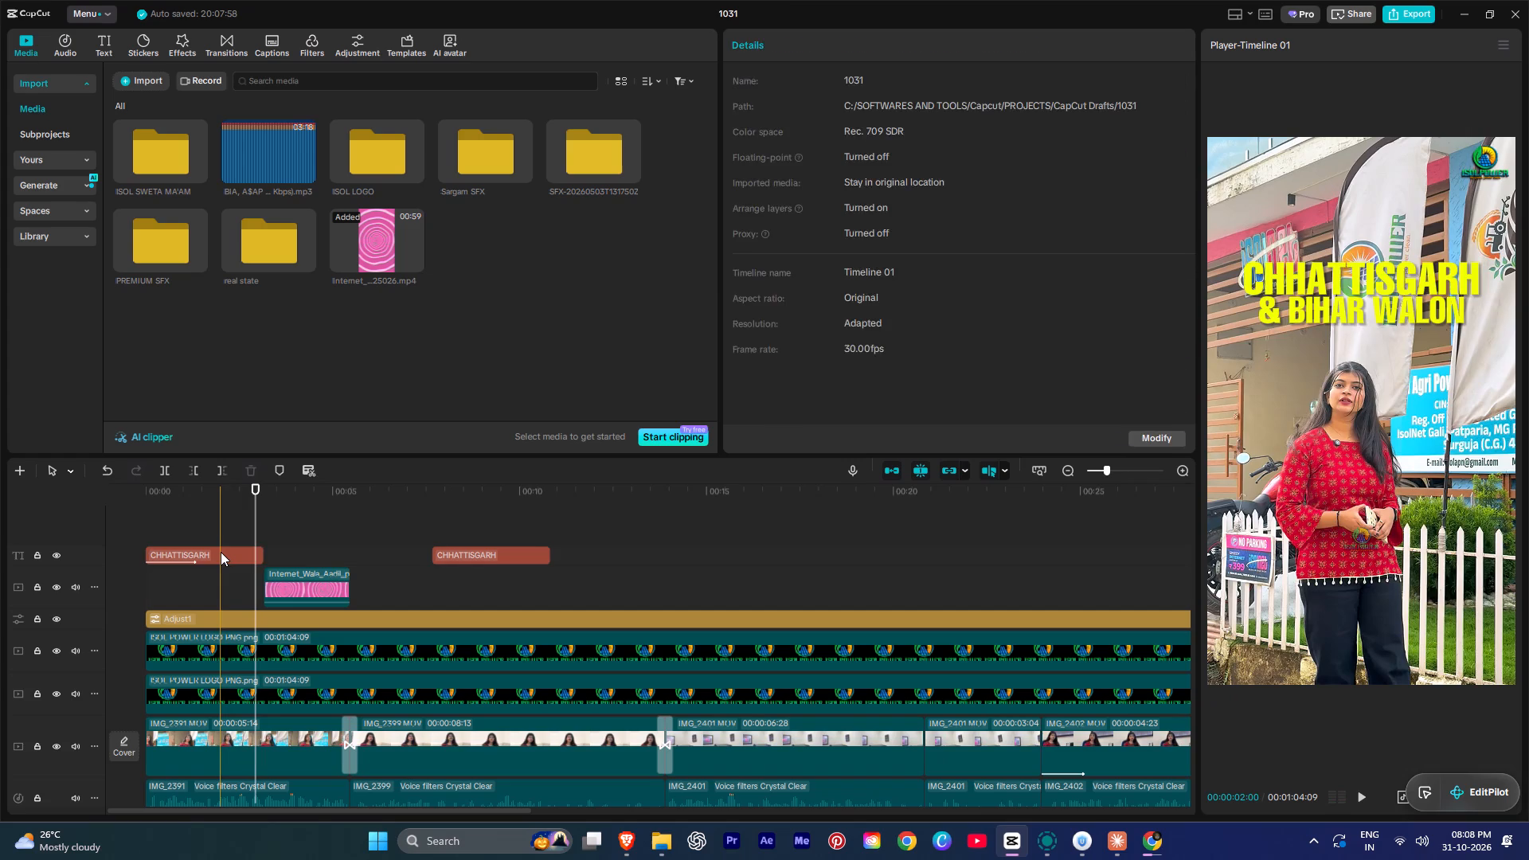
{"action": "type", "text": "w"}
{"action": "key", "text": "space"}
{"action": "key", "text": "space"}
{"action": "key", "text": "space"}
{"action": "key", "text": "space"}
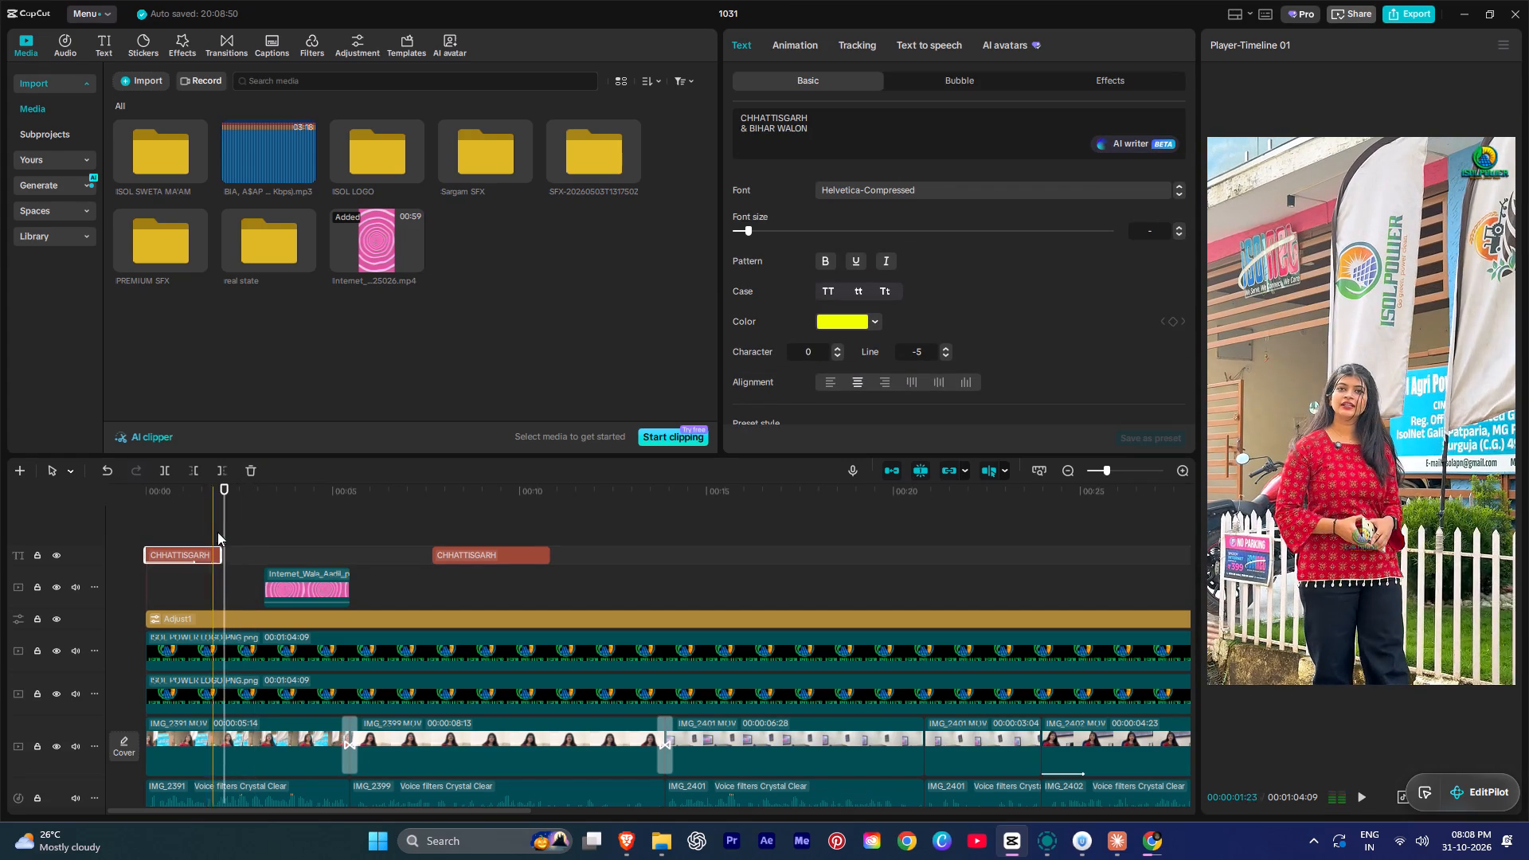
{"action": "type", "text": "w"}
Delete the pink spiral overlay clip from the timeline above the end of IMG_2391.
{"action": "key", "text": "space"}
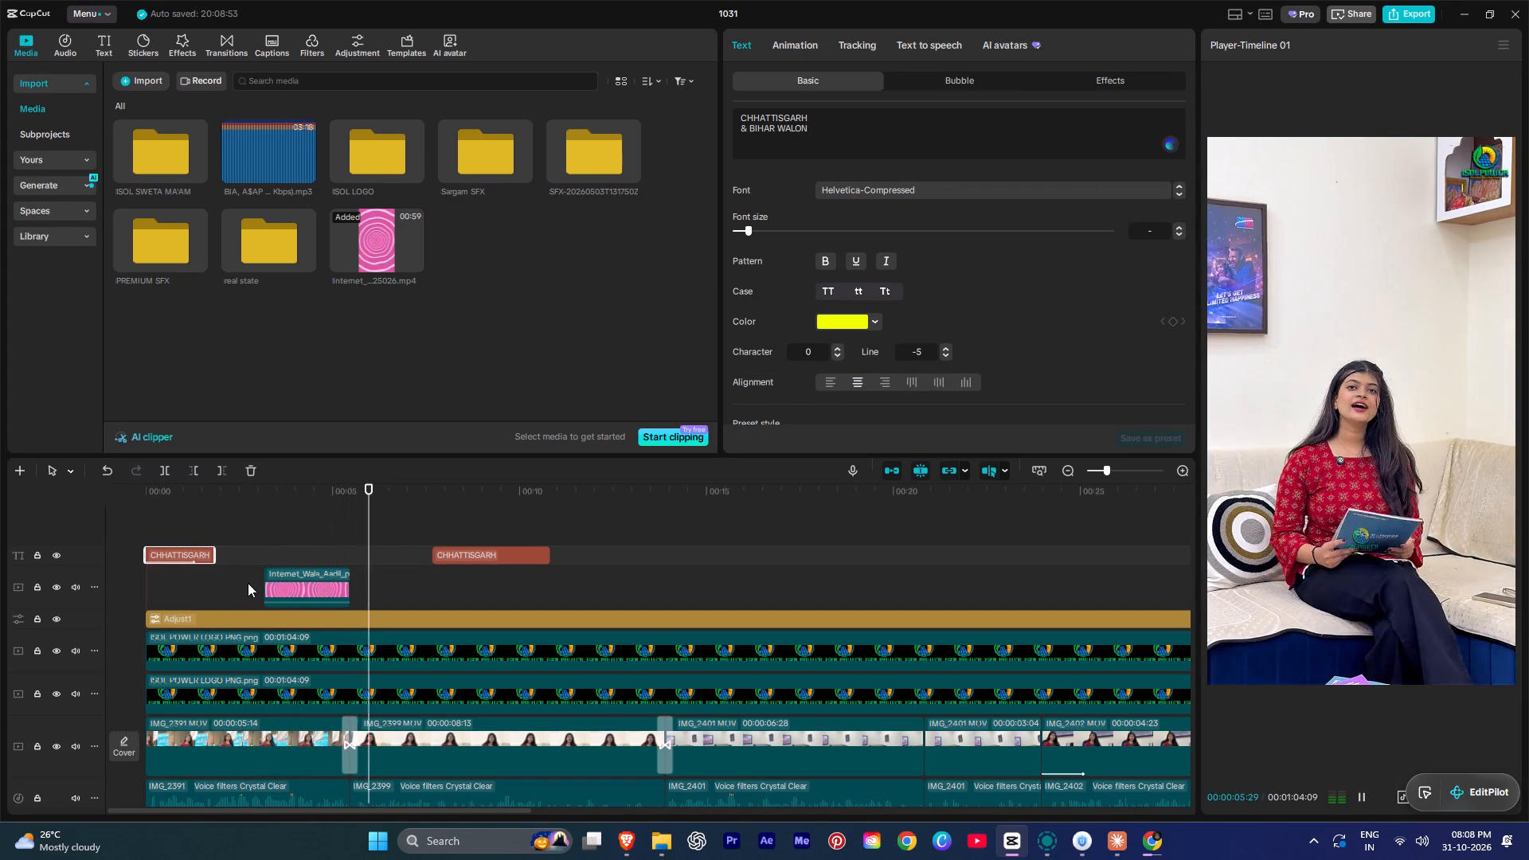
{"action": "key", "text": "space"}
{"action": "left_click", "coordinate": [290, 584]}
{"action": "left_click", "coordinate": [263, 540]}
{"action": "left_click", "coordinate": [284, 584]}
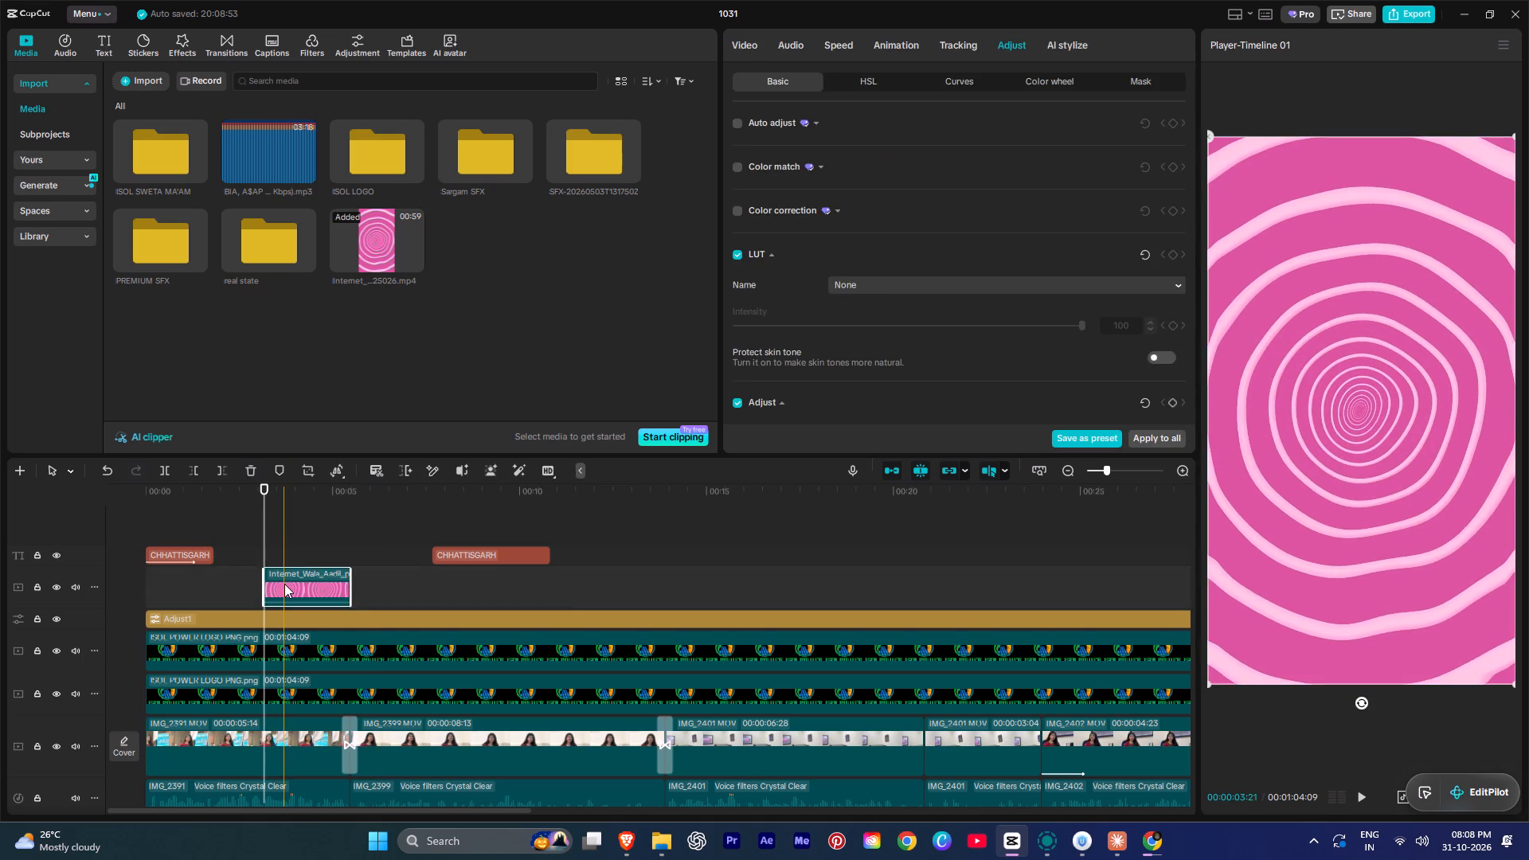
{"action": "key", "text": "ctrl+space"}
Delete the white "CHHATTISGARH WALON" title placed over the IMG_2399 clip.
{"action": "key", "text": "space"}
{"action": "scroll", "coordinate": [353, 565], "scroll_direction": "down", "scroll_amount": 4, "text": "ctrl"}
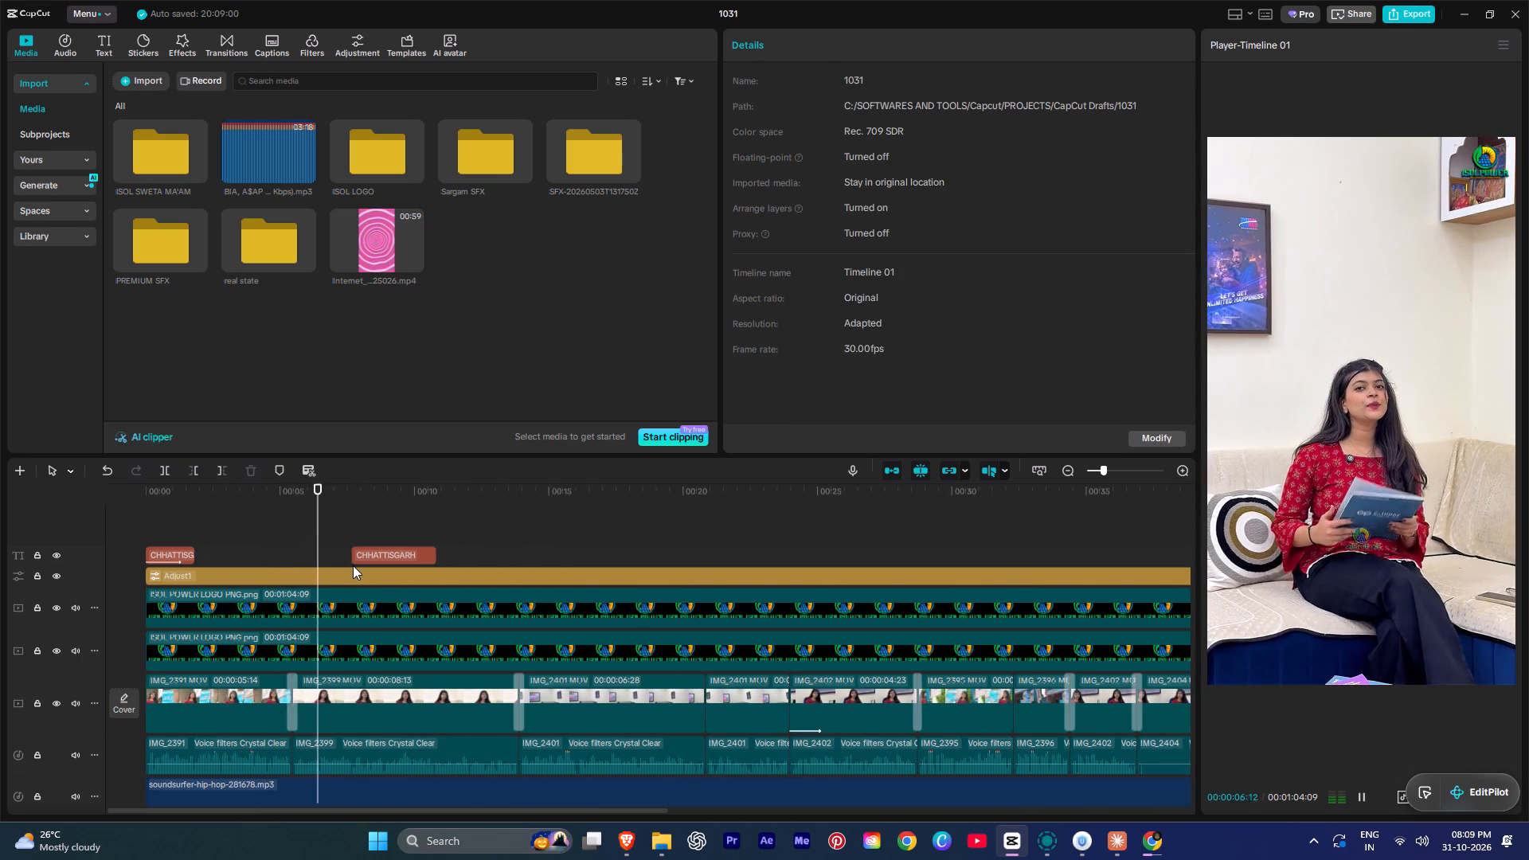
{"action": "scroll", "coordinate": [356, 584], "scroll_direction": "up", "scroll_amount": 1}
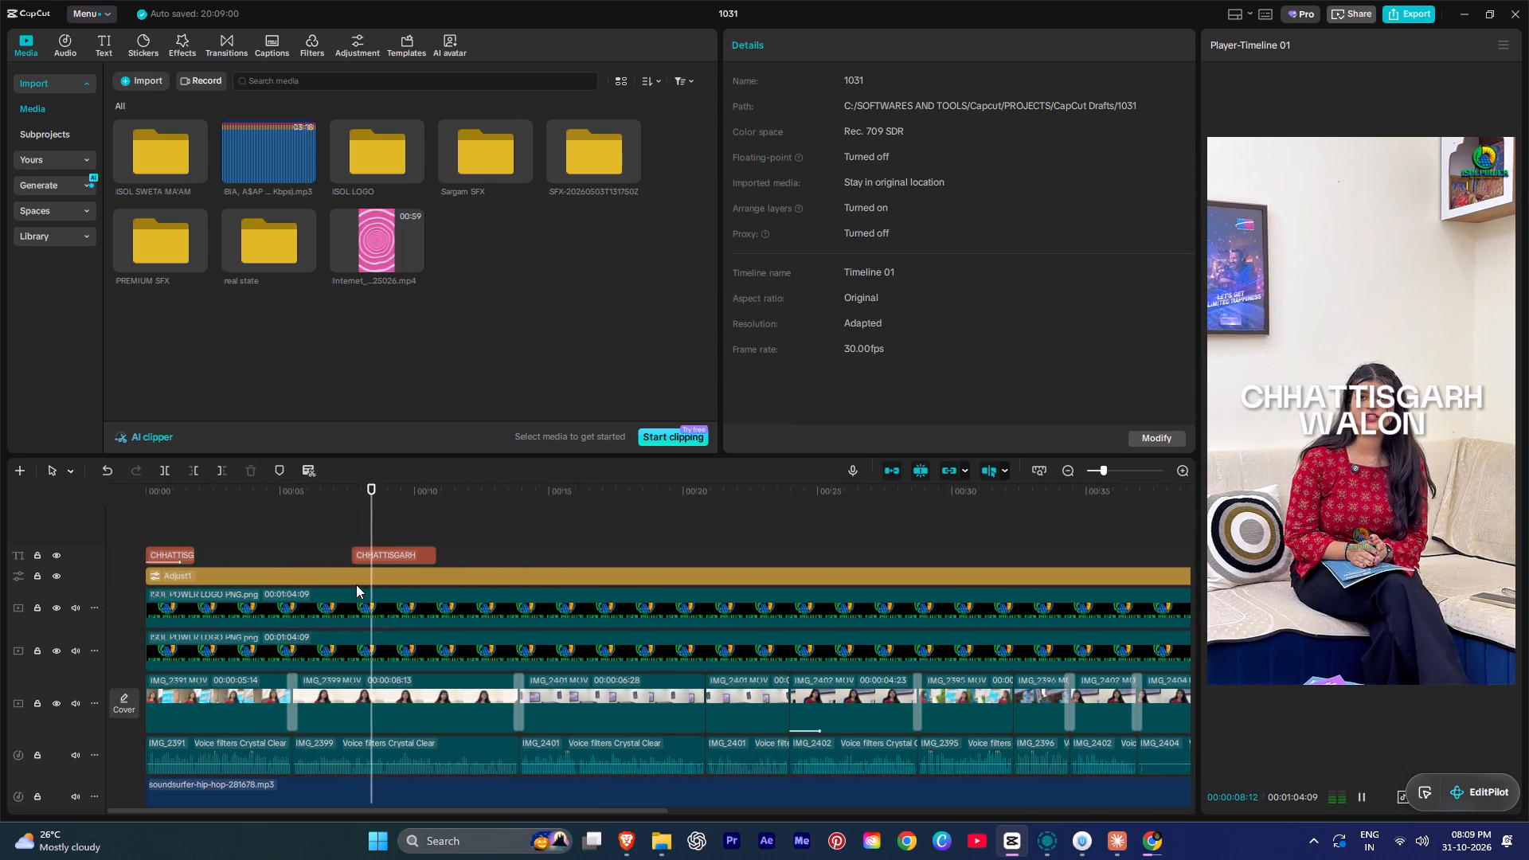
{"action": "key", "text": "space"}
{"action": "left_click", "coordinate": [367, 550]}
{"action": "key", "text": "ctrl+space"}
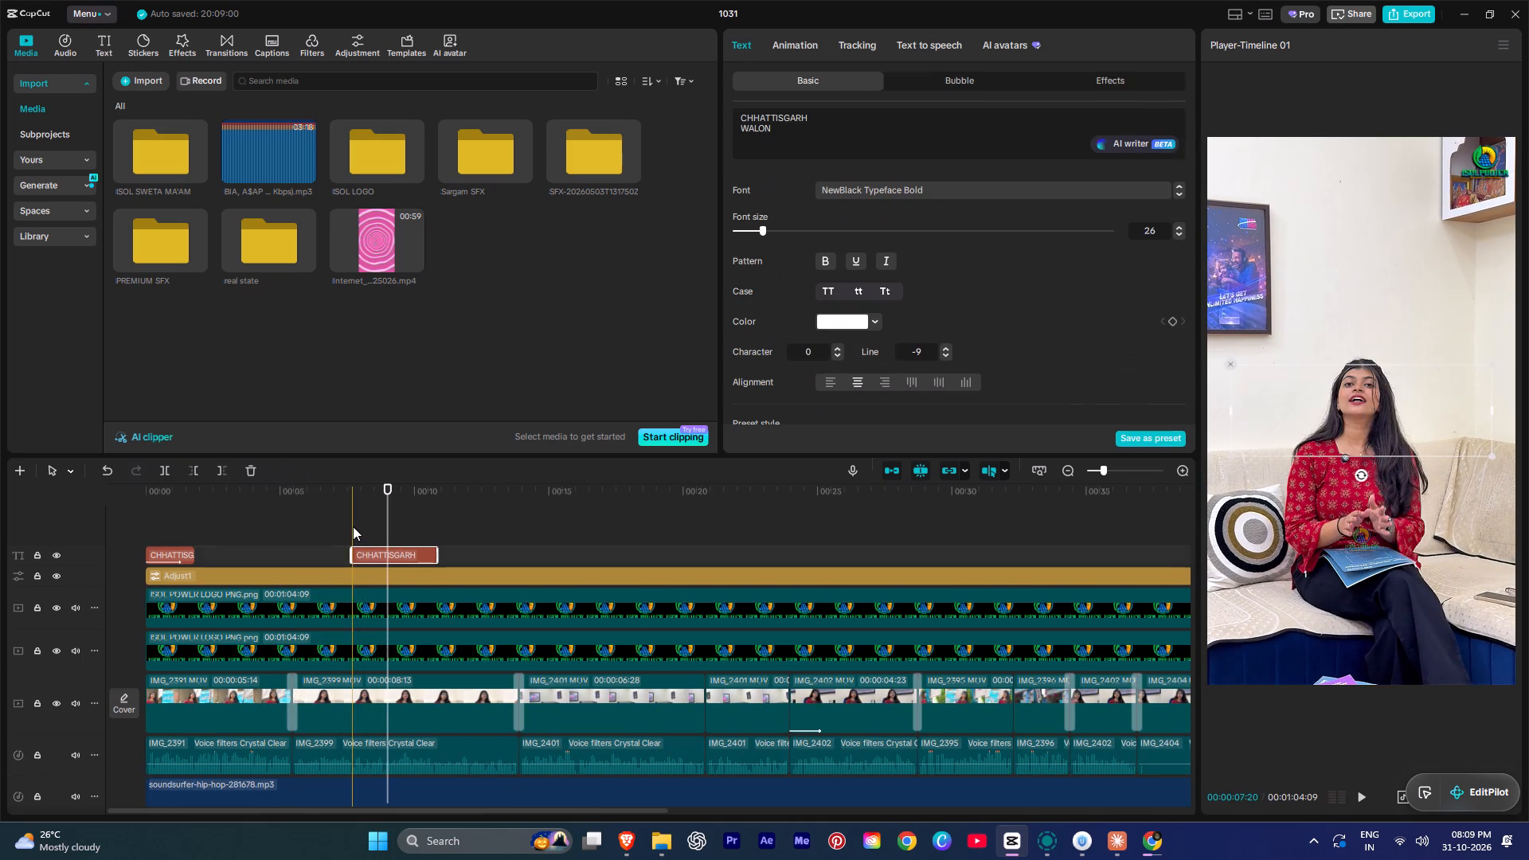
Duplicate the yellow opening title onto the same text track at the start of the IMG_2399 clip.
{"action": "left_click", "coordinate": [178, 554]}
{"action": "left_click_drag", "start_coordinate": [178, 554], "coordinate": [334, 566], "text": "alt"}
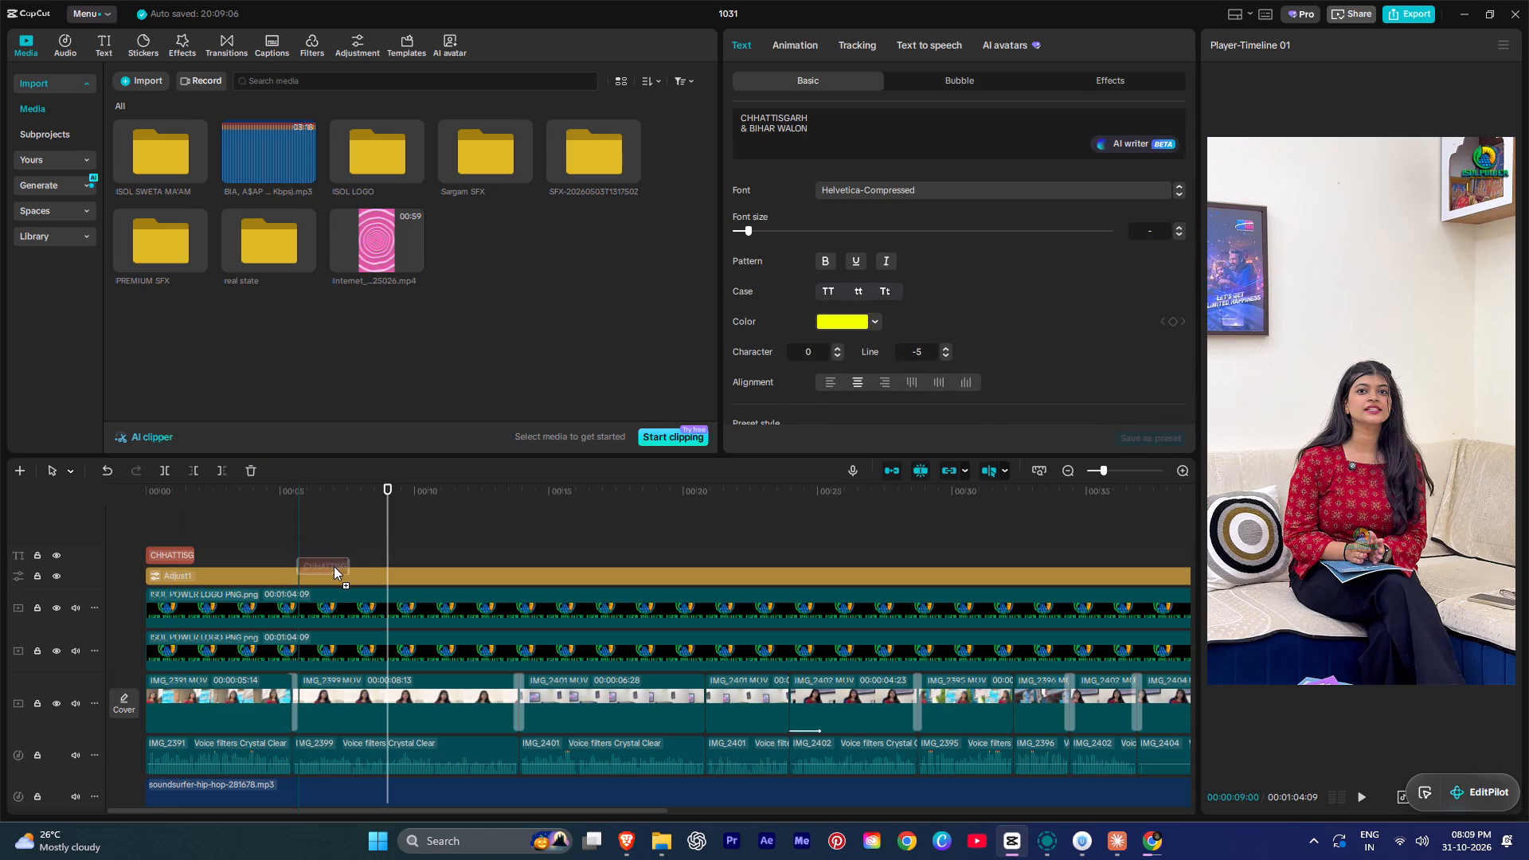
{"action": "left_click_drag", "start_coordinate": [334, 566], "coordinate": [328, 561], "text": "alt"}
{"action": "left_click", "coordinate": [334, 556]}
Extend the end of the duplicated title over IMG_2399 to about 00:00:09:14.
{"action": "left_click_drag", "start_coordinate": [343, 555], "coordinate": [387, 561]}
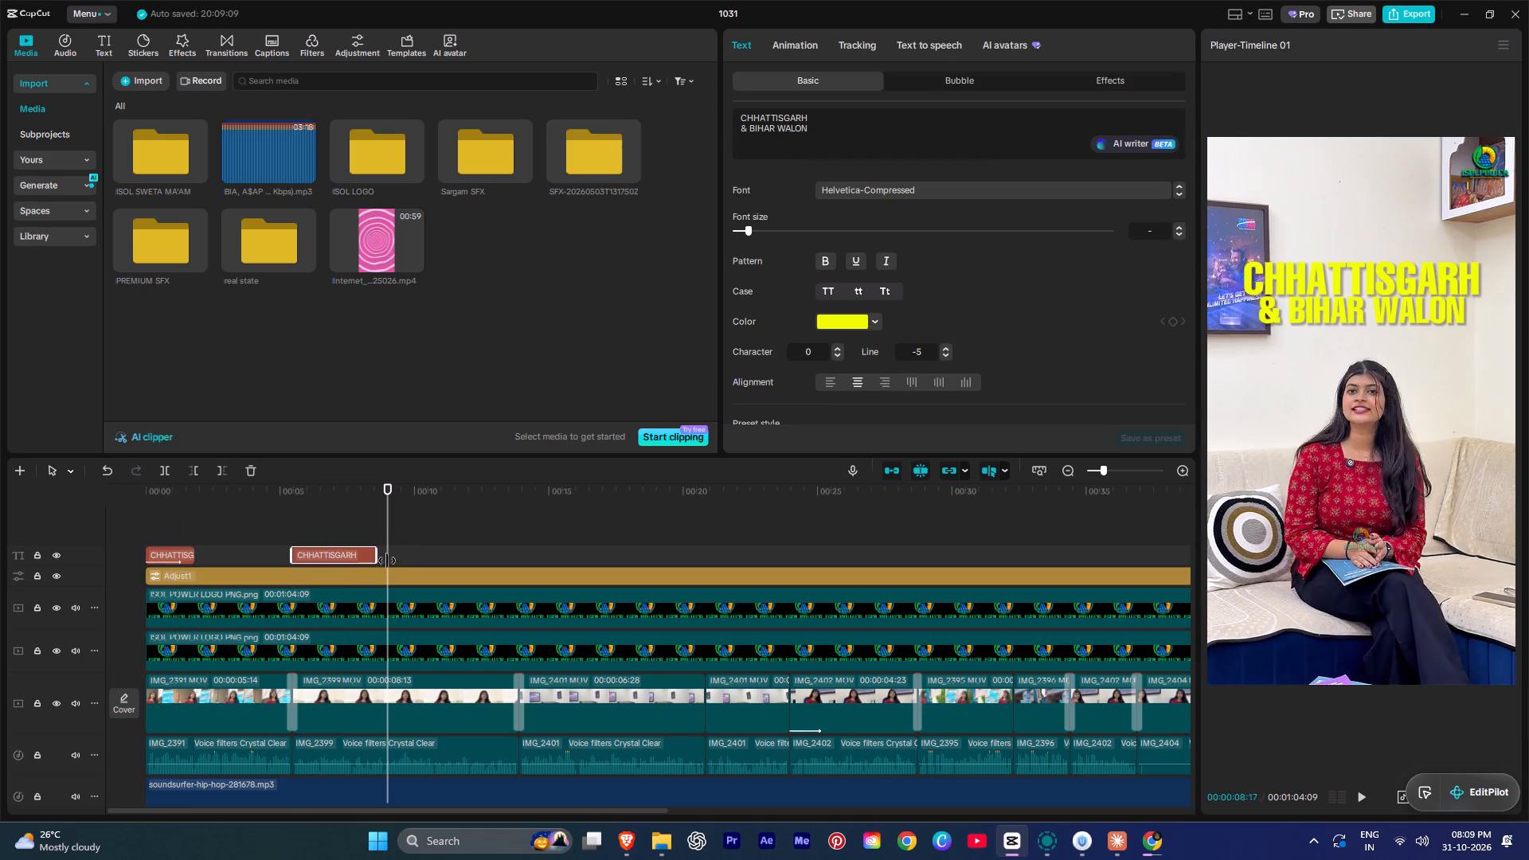
{"action": "left_click_drag", "start_coordinate": [387, 561], "coordinate": [397, 563]}
Play the IMG_2399 section to examine the speech against the duplicated title's timing and wording.
{"action": "key", "text": "space"}
{"action": "scroll", "coordinate": [386, 545], "scroll_direction": "down", "scroll_amount": 1, "text": "ctrl"}
{"action": "scroll", "coordinate": [386, 545], "scroll_direction": "up", "scroll_amount": 5, "text": "ctrl"}
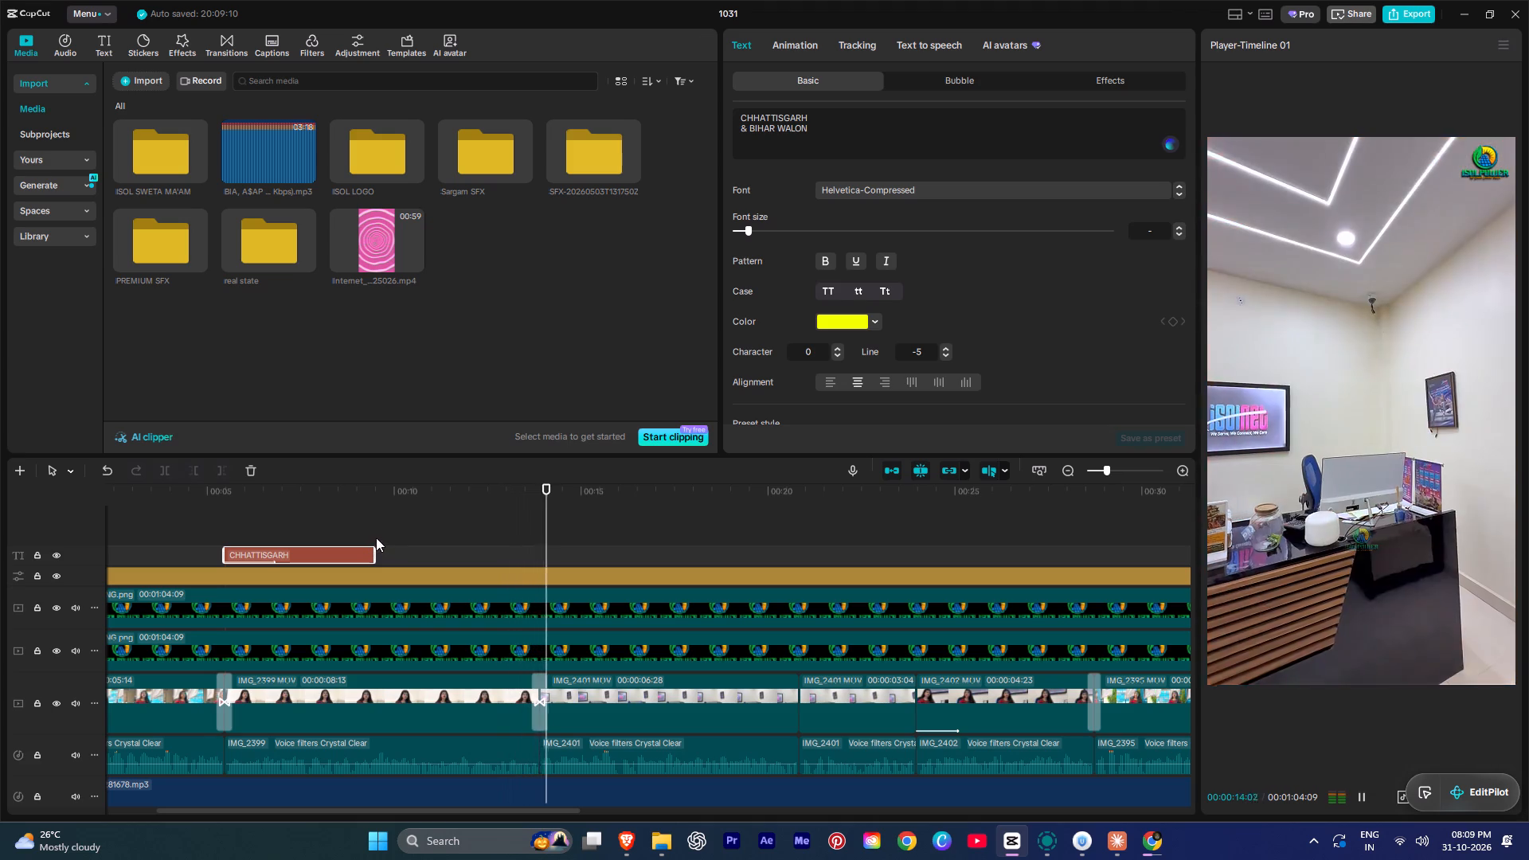
{"action": "key", "text": "space"}
{"action": "left_click", "coordinate": [373, 524]}
{"action": "left_click", "coordinate": [358, 556]}
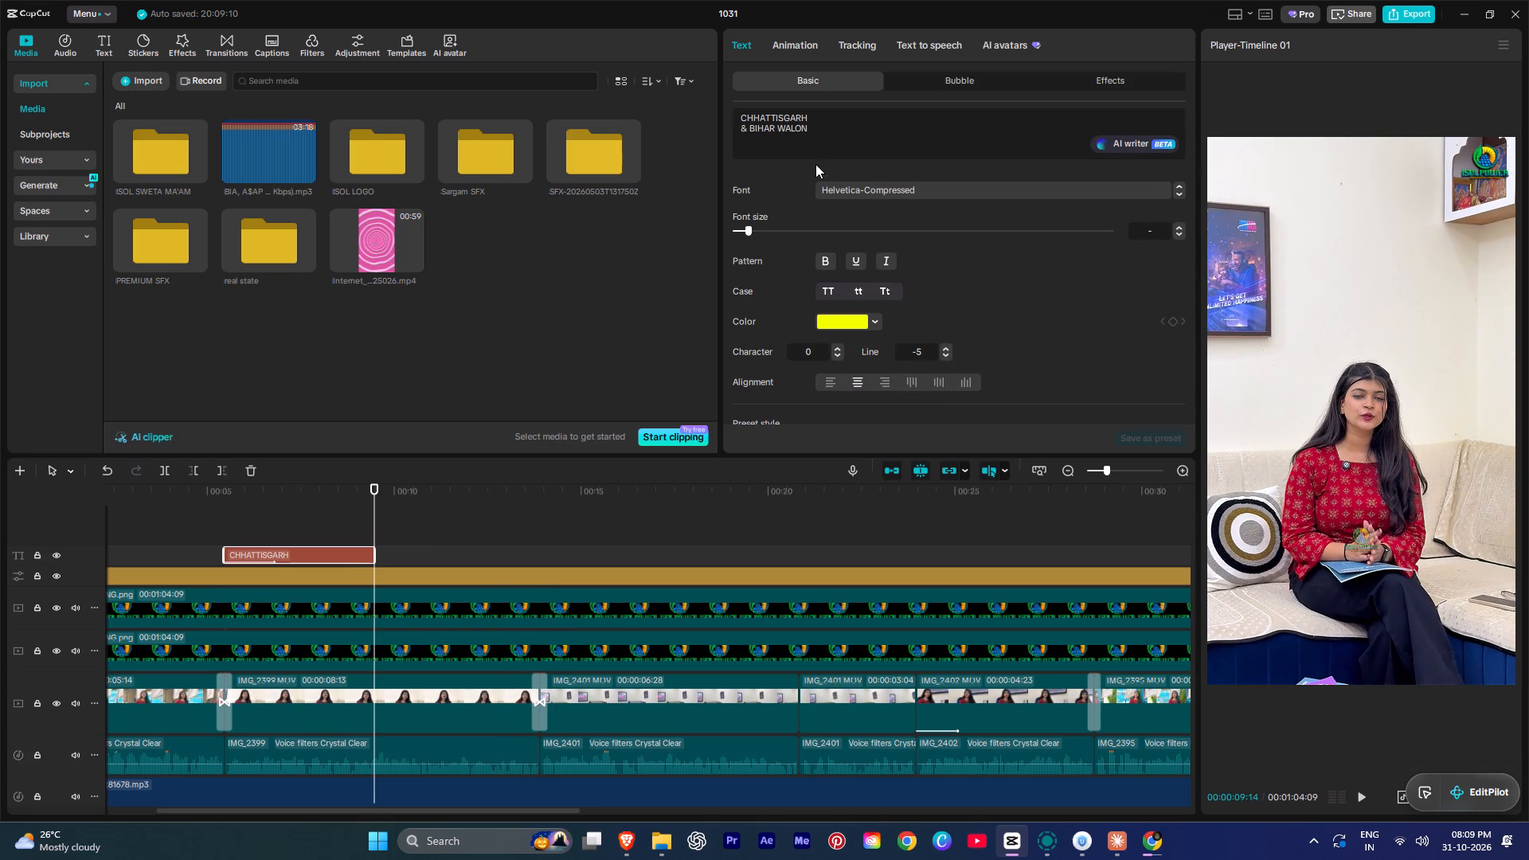
{"action": "left_click", "coordinate": [289, 516]}
{"action": "key", "text": "space"}
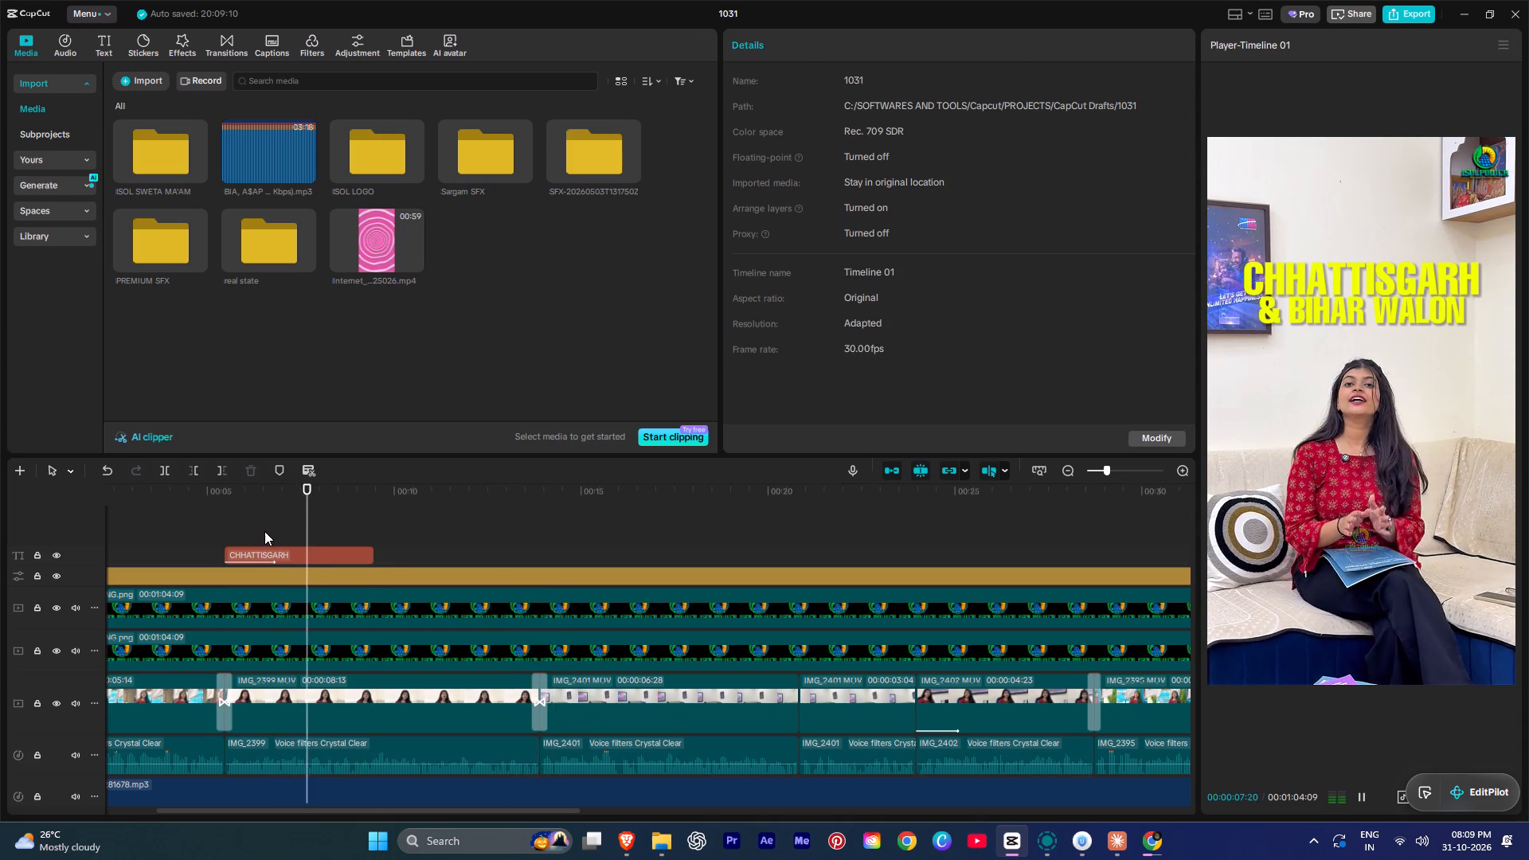
{"action": "key", "text": "space"}
{"action": "left_click", "coordinate": [278, 557]}
{"action": "left_click_drag", "start_coordinate": [828, 136], "coordinate": [736, 111]}
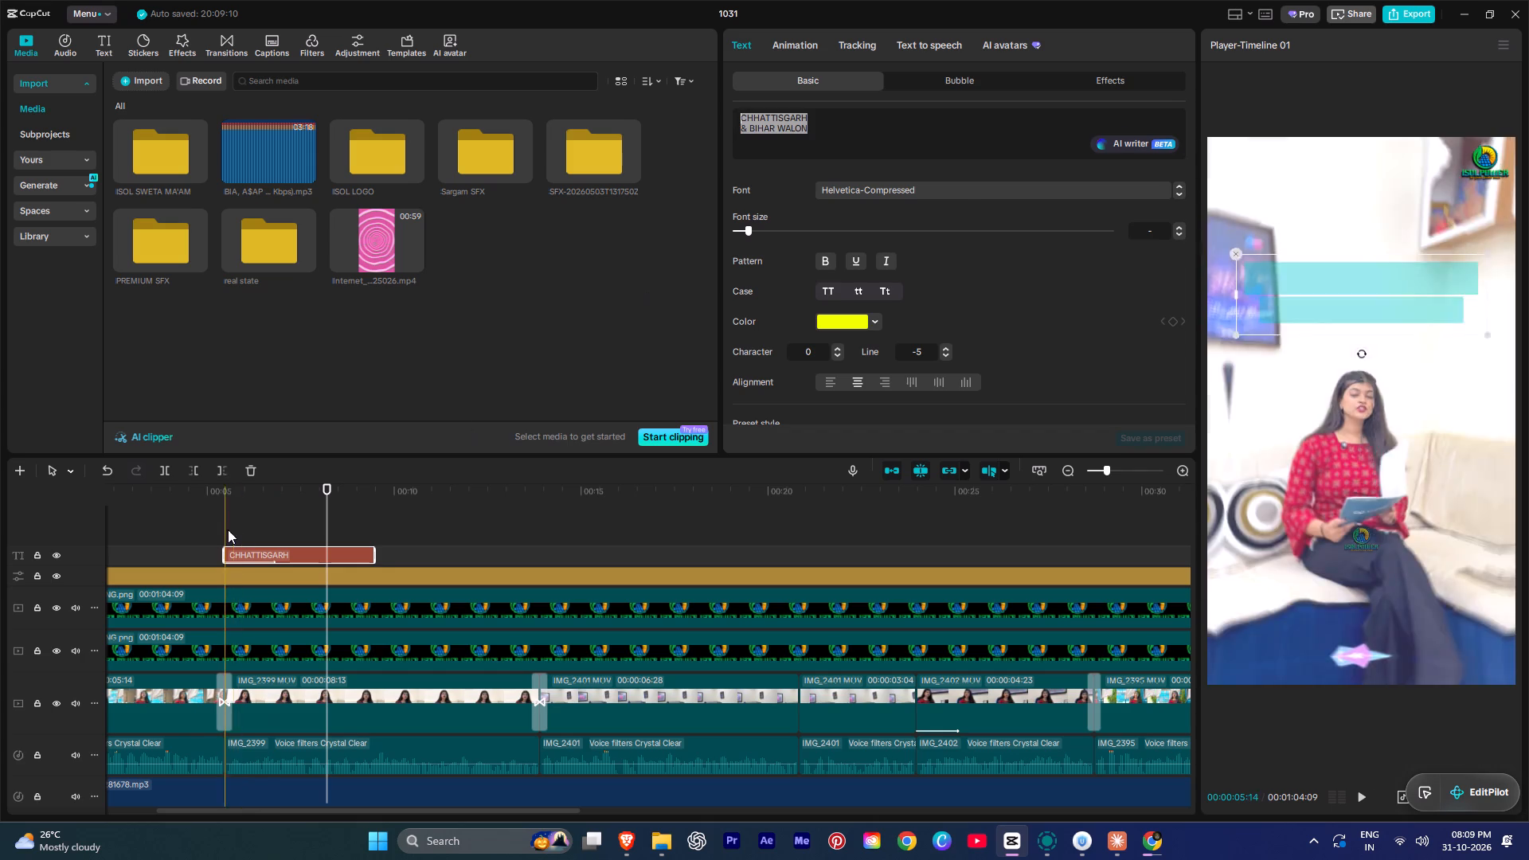
{"action": "left_click", "coordinate": [228, 530]}
{"action": "key", "text": "space"}
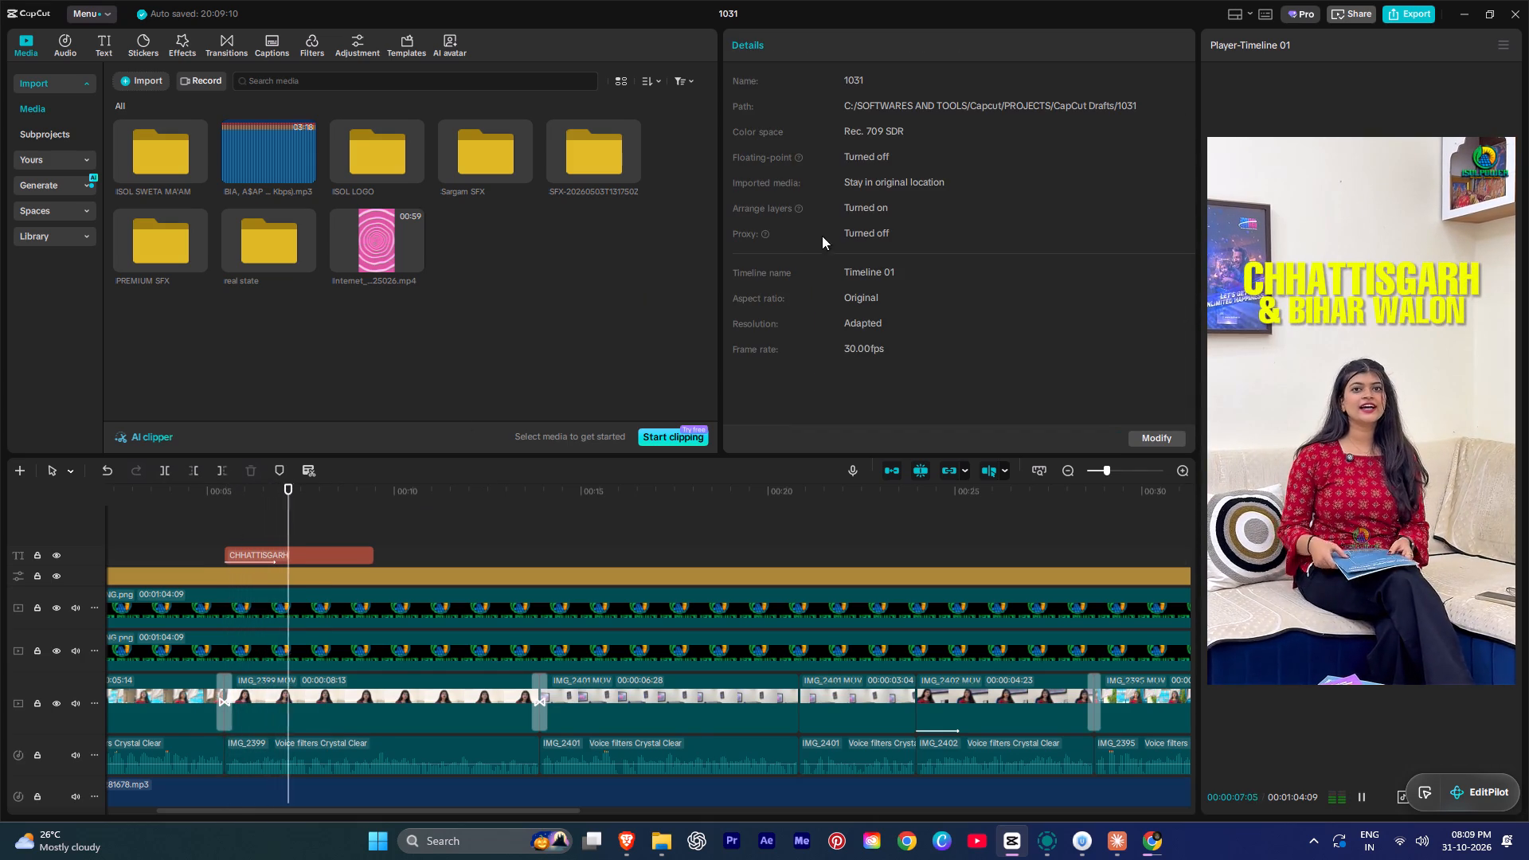
{"action": "key", "text": "space"}
Replace the duplicated title's text with "Isol power" and set it to all uppercase.
{"action": "left_click", "coordinate": [310, 556]}
{"action": "left_click_drag", "start_coordinate": [831, 129], "coordinate": [737, 109]}
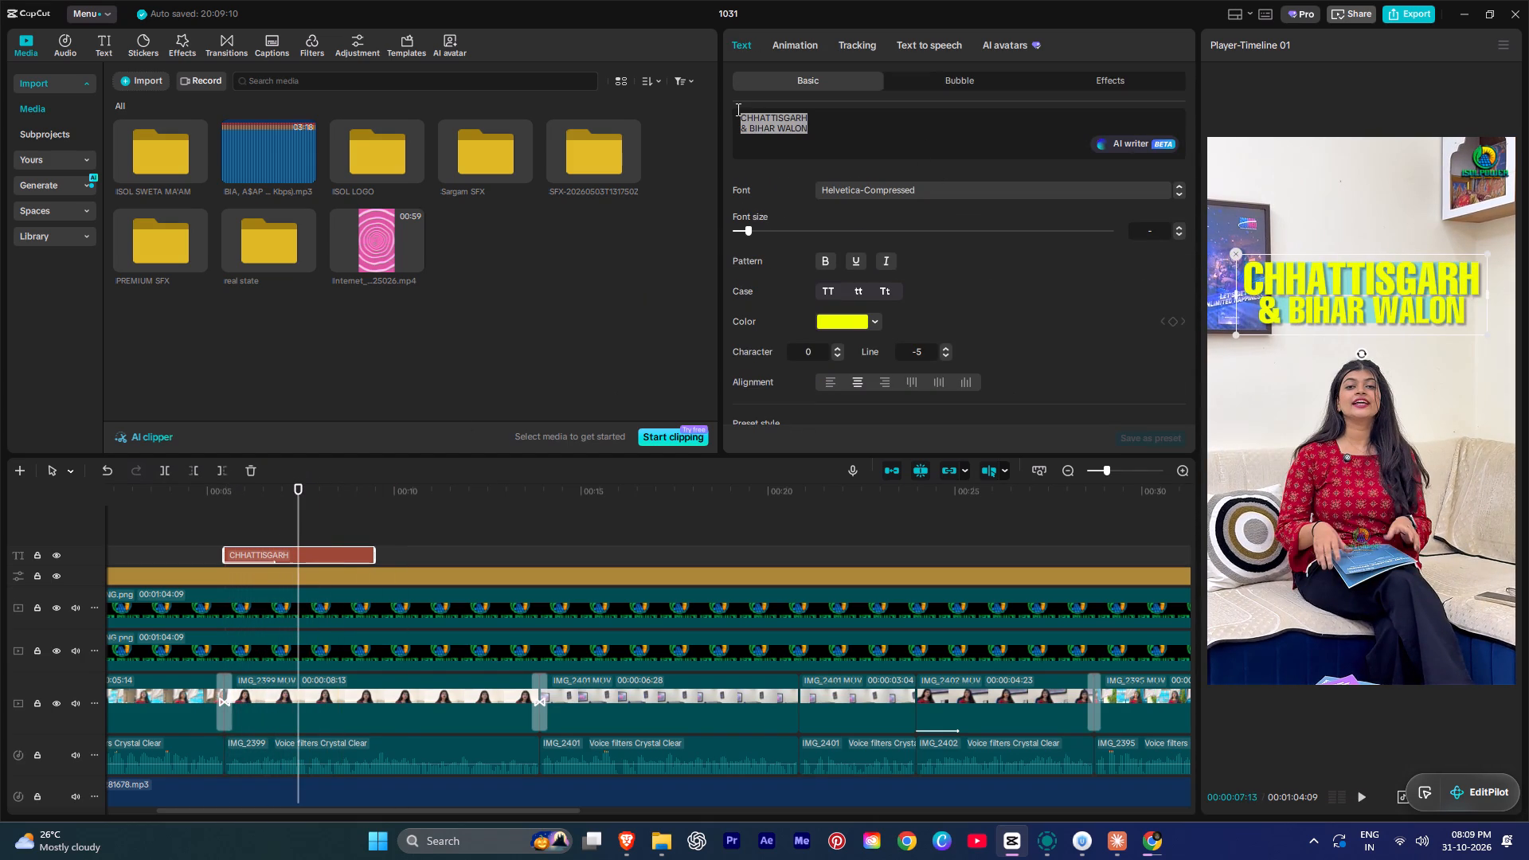
{"action": "key", "text": "BackSpace"}
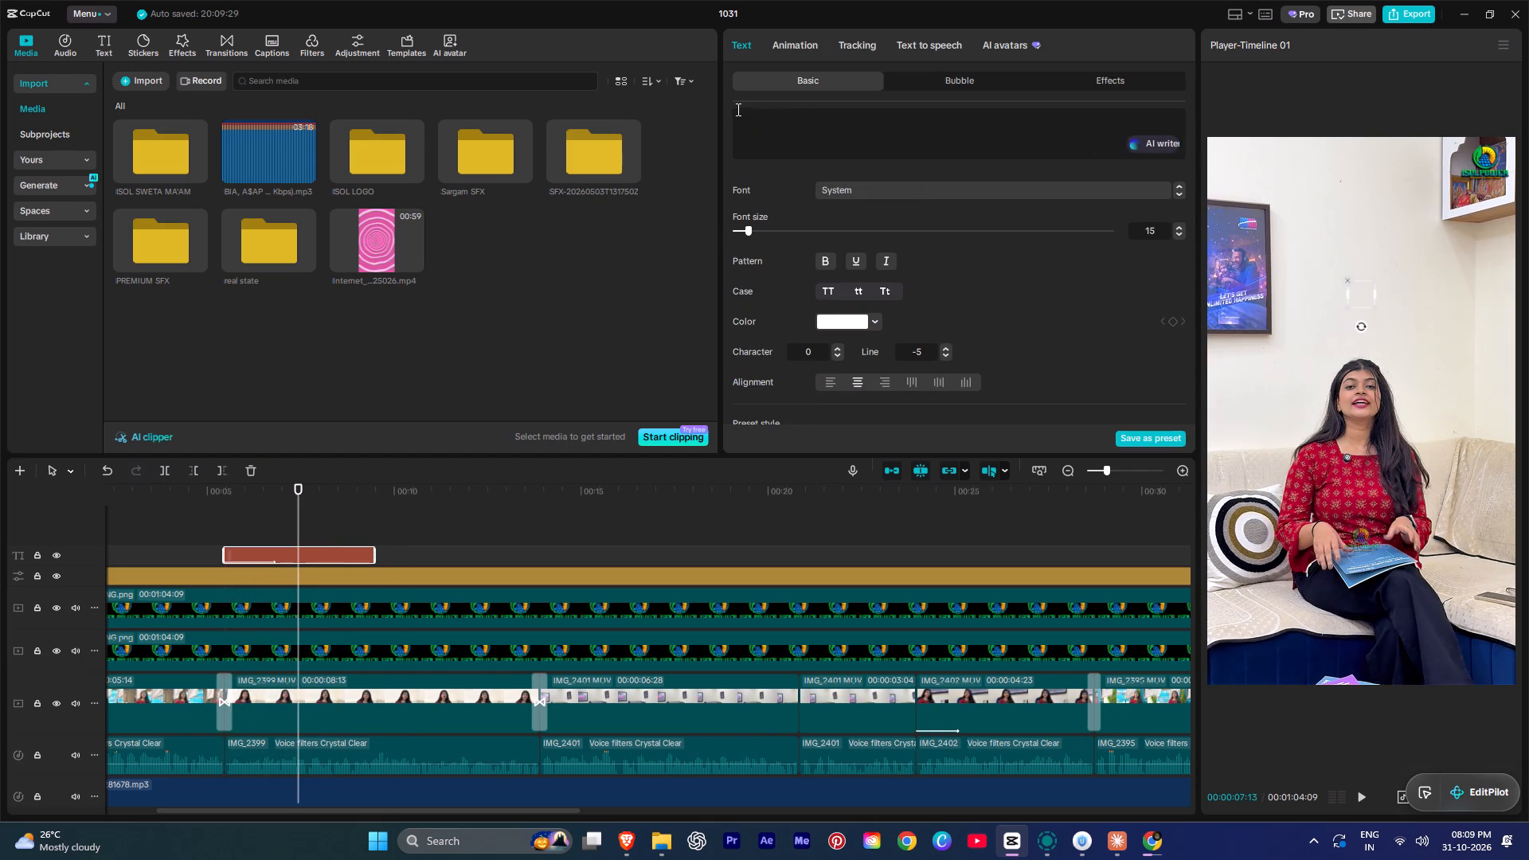
{"action": "key", "text": "shift+i"}
{"action": "type", "text": "sol"}
{"action": "key", "text": "space"}
{"action": "type", "text": "power"}
{"action": "key", "text": "space"}
{"action": "key", "text": "BackSpace"}
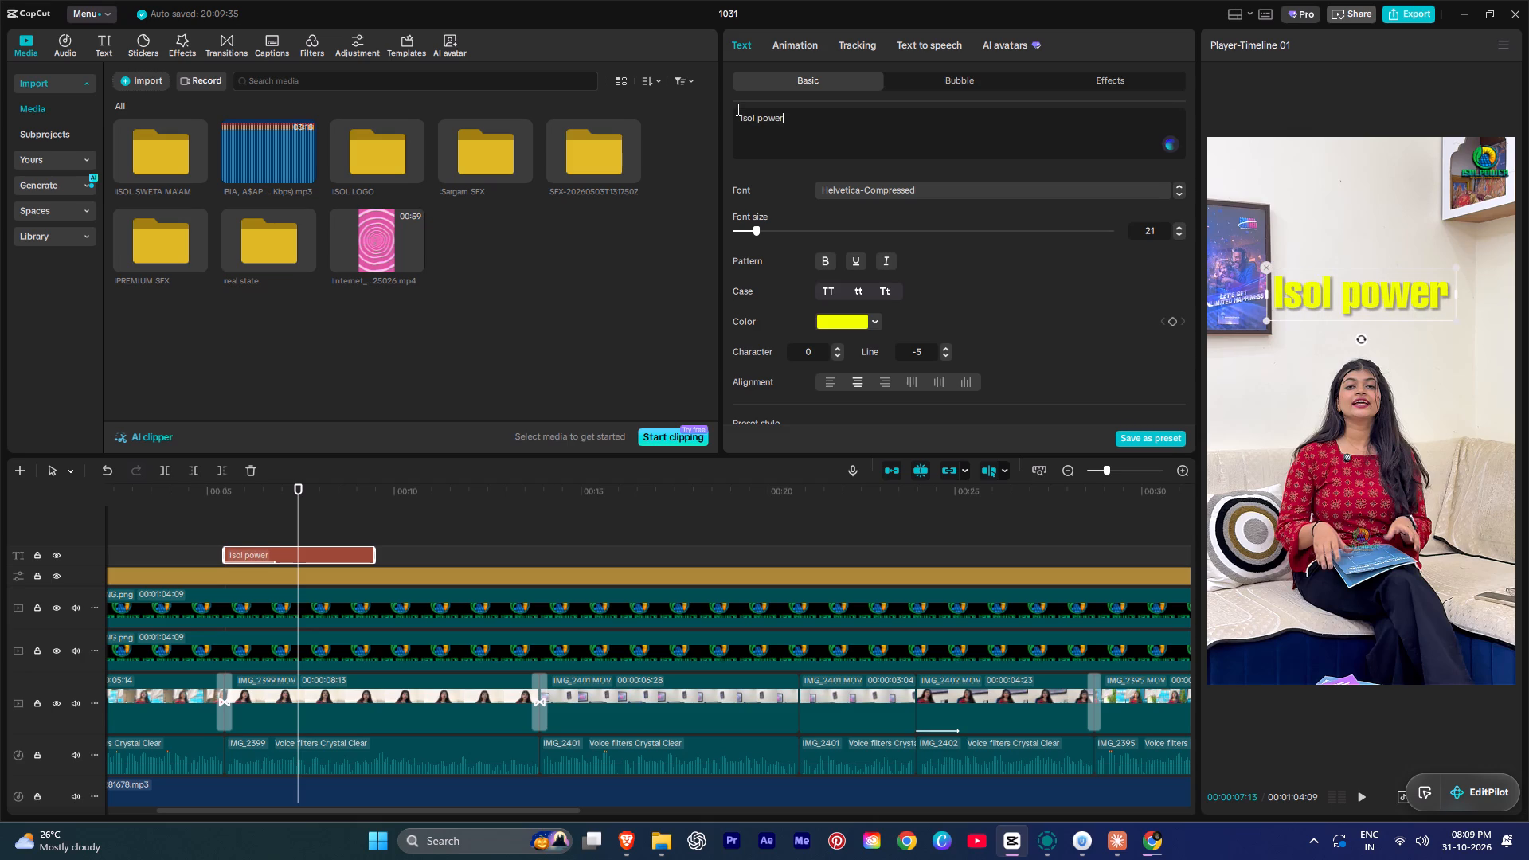
{"action": "left_click", "coordinate": [825, 288]}
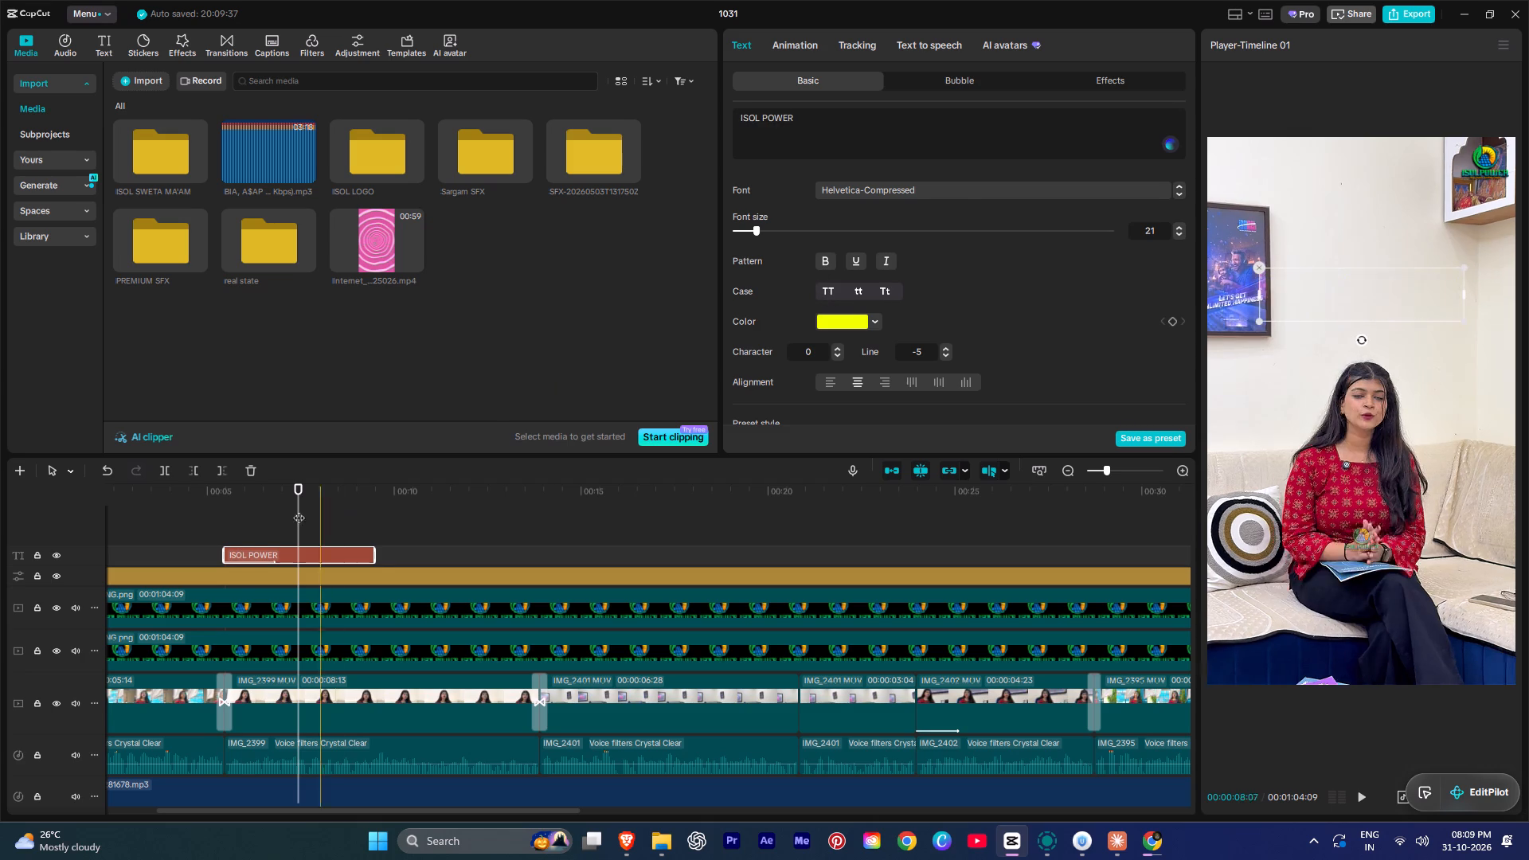
Start a second line beginning "spe" under ISOL POWER in the title over IMG_2399.
{"action": "left_click", "coordinate": [230, 521]}
{"action": "key", "text": "space"}
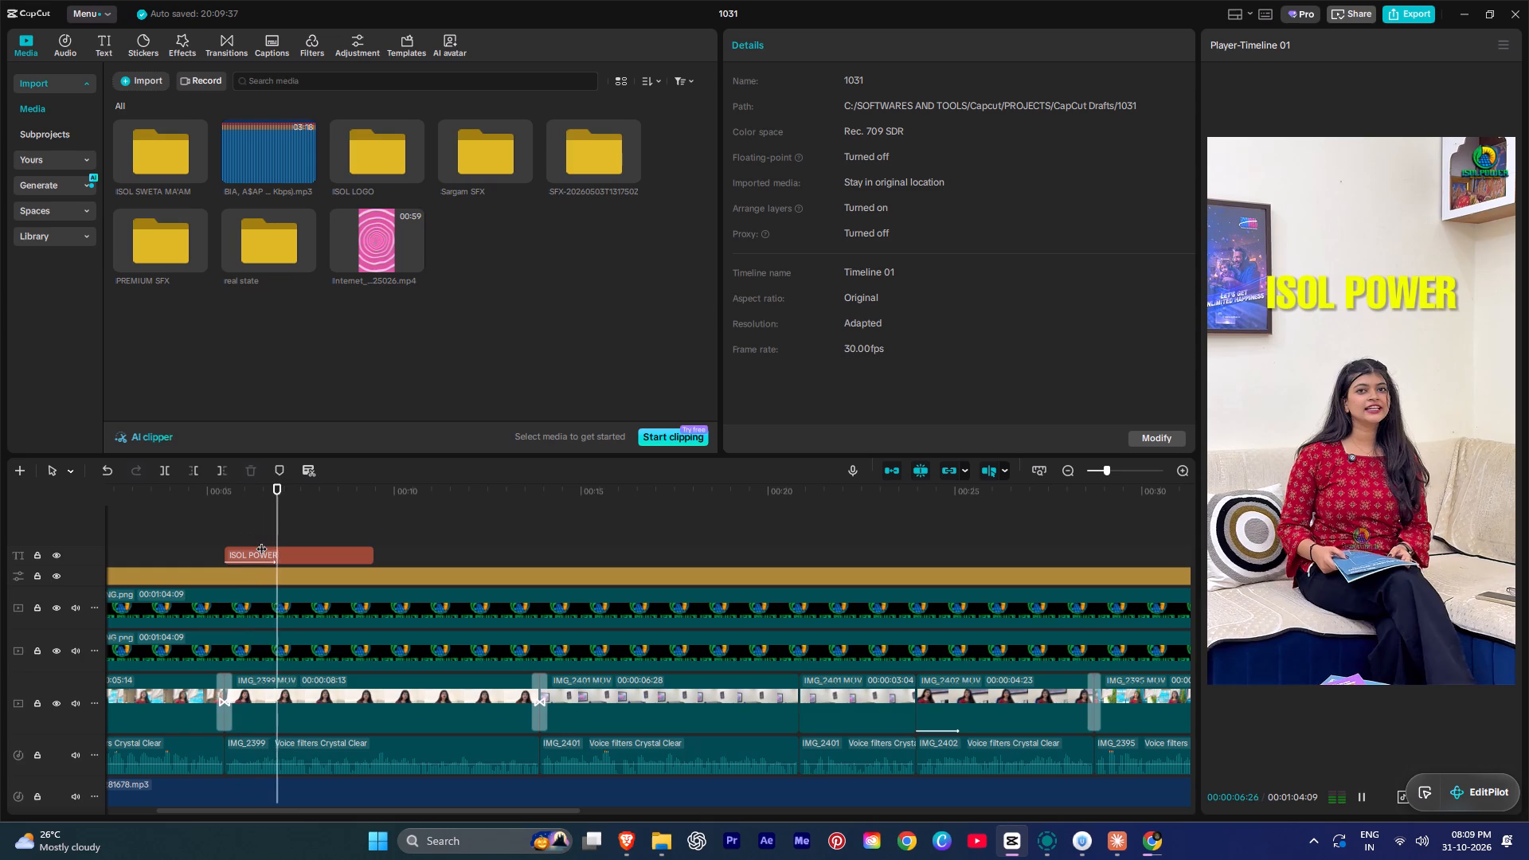
{"action": "key", "text": "space"}
{"action": "key", "text": "space"}
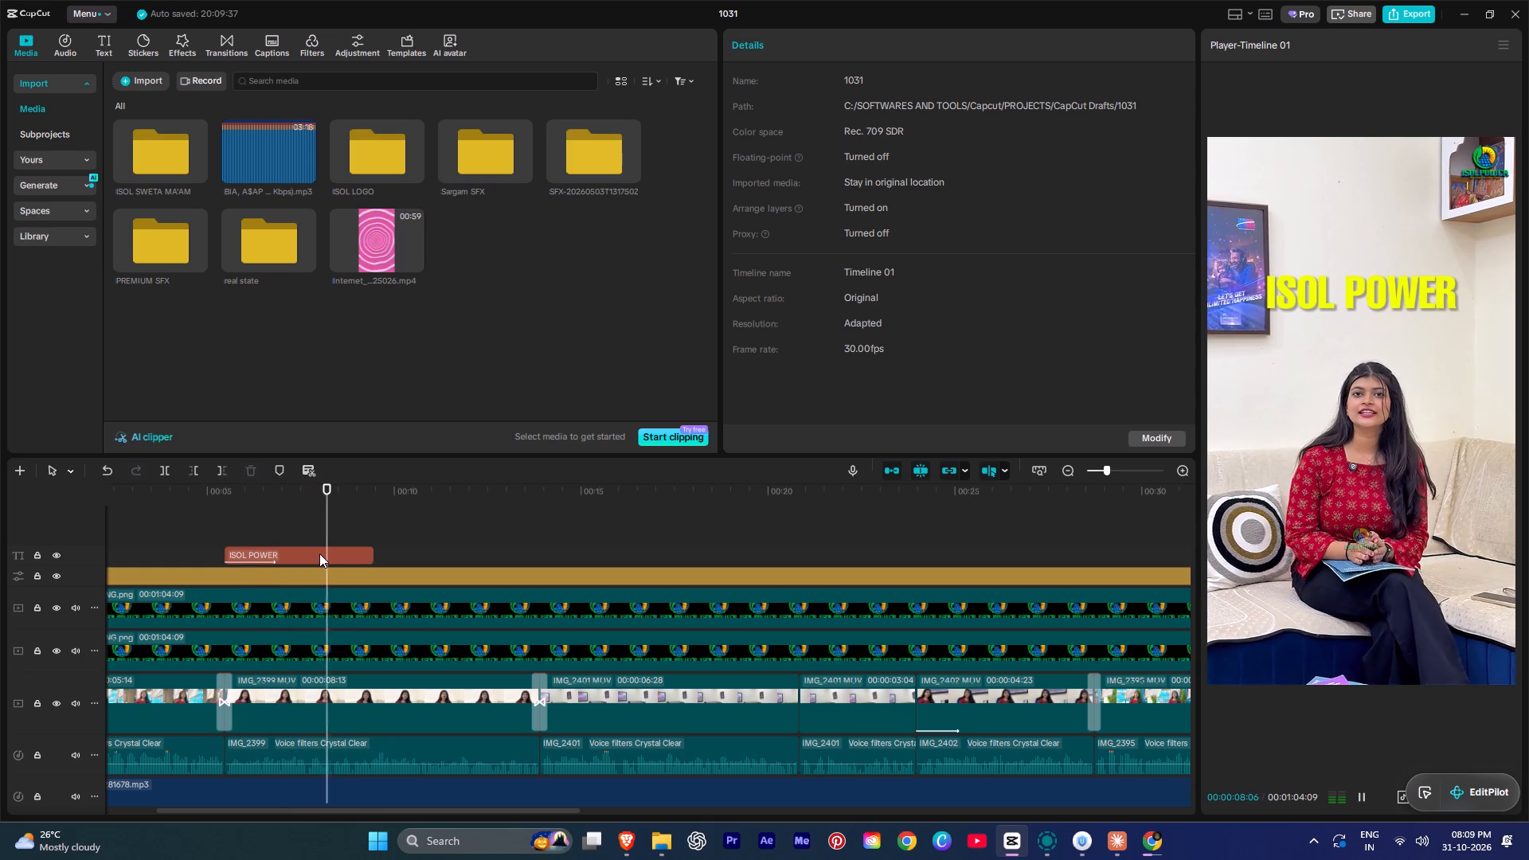
{"action": "left_click", "coordinate": [366, 555]}
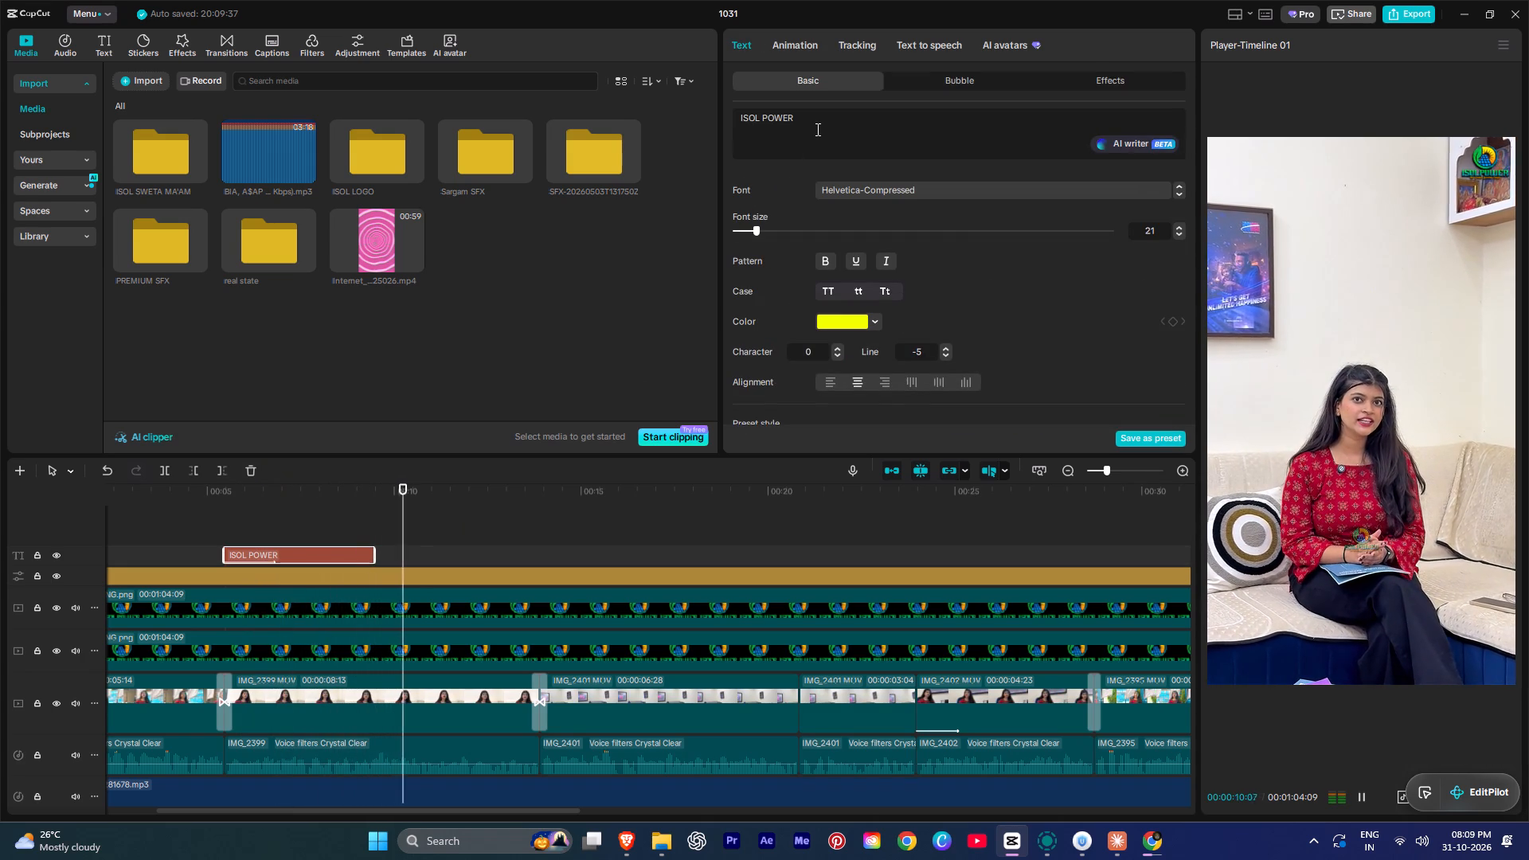
{"action": "left_click", "coordinate": [816, 129]}
{"action": "key", "text": "Return"}
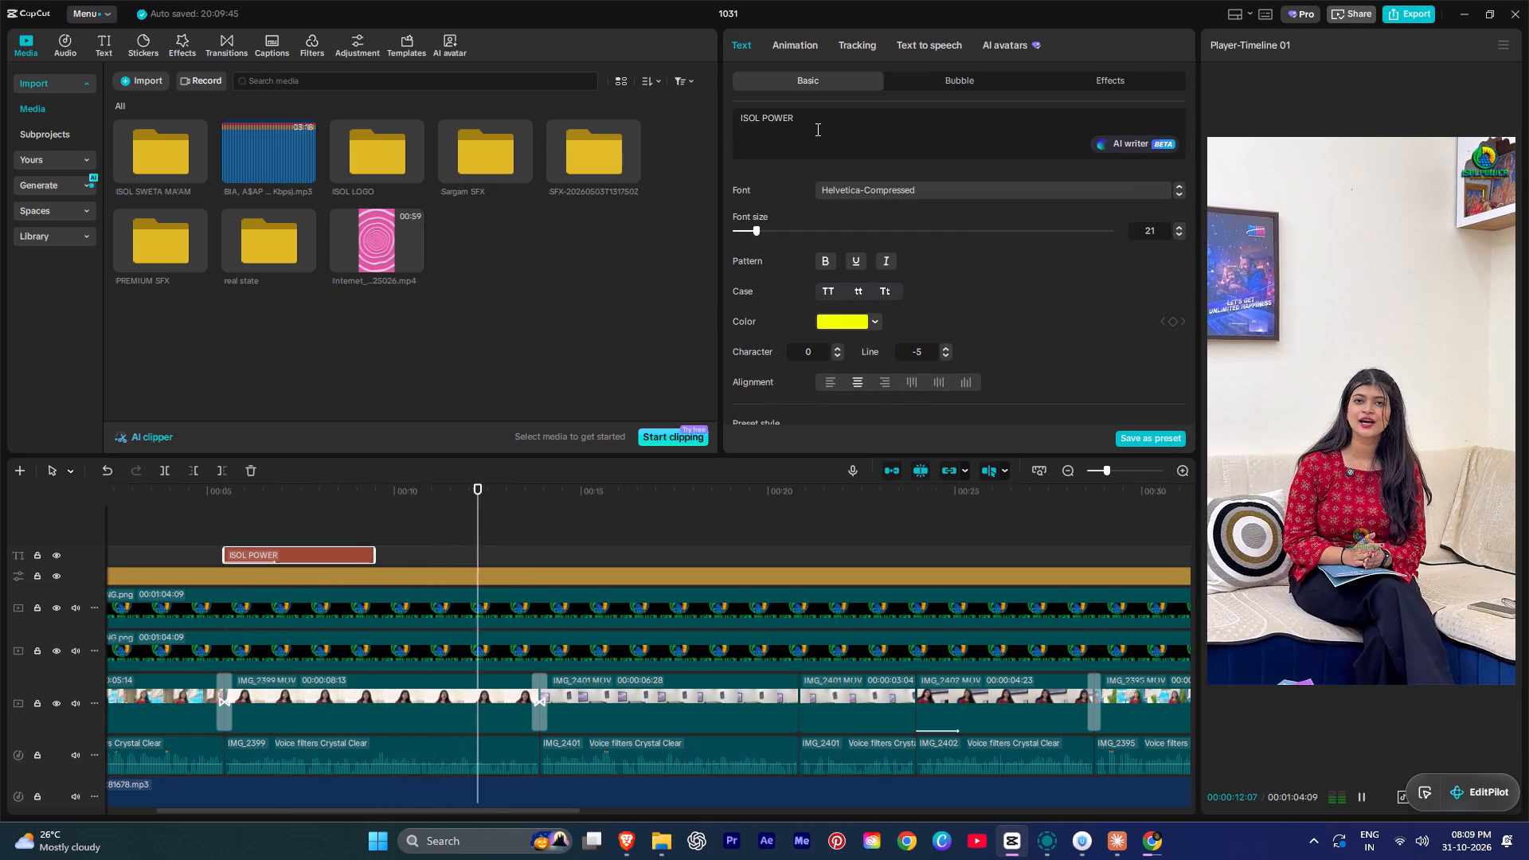
{"action": "type", "text": "spe"}
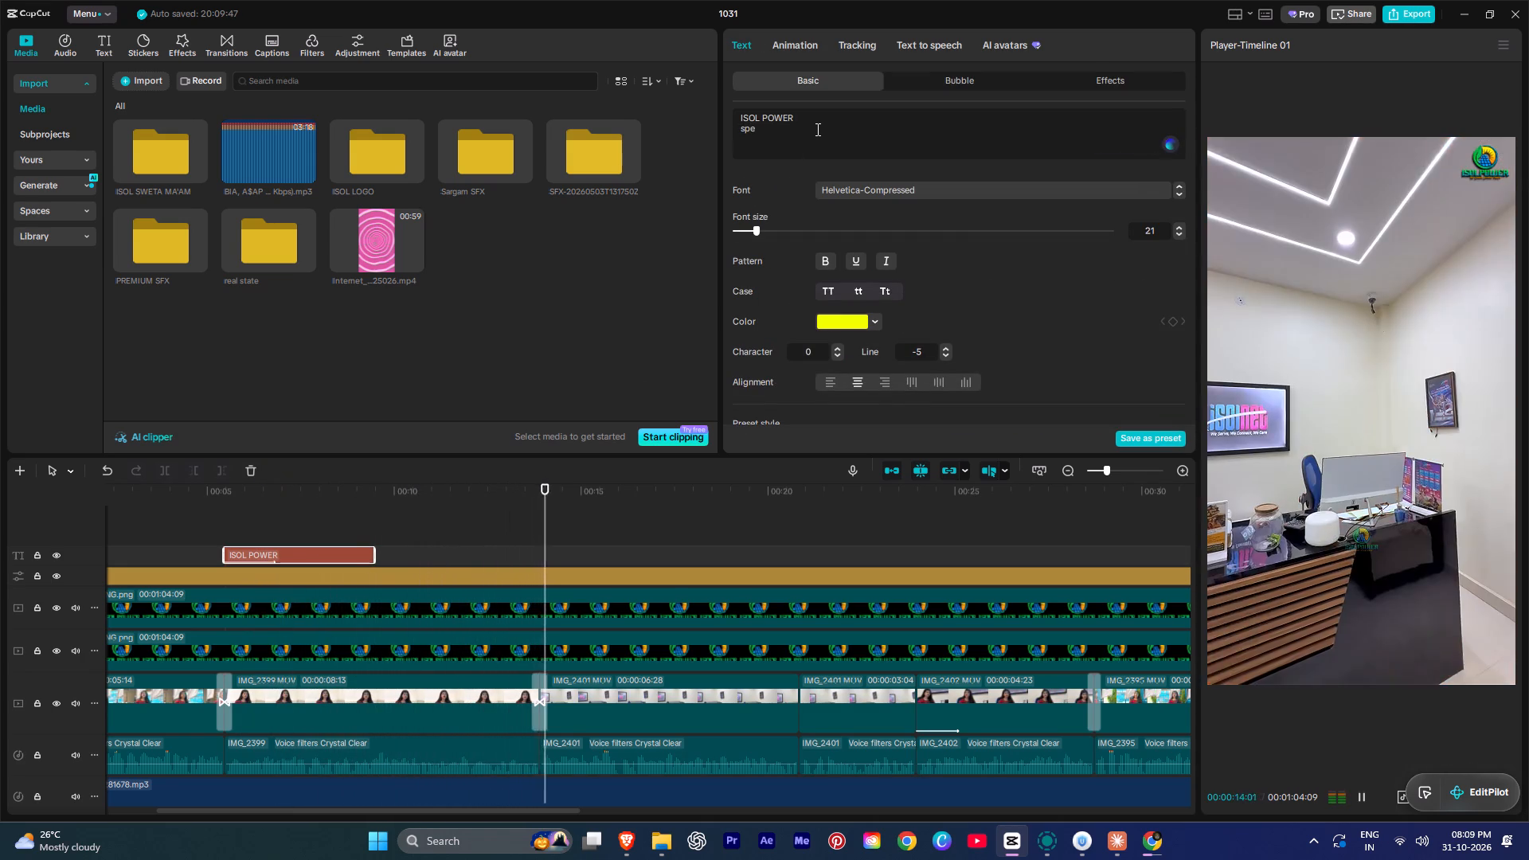